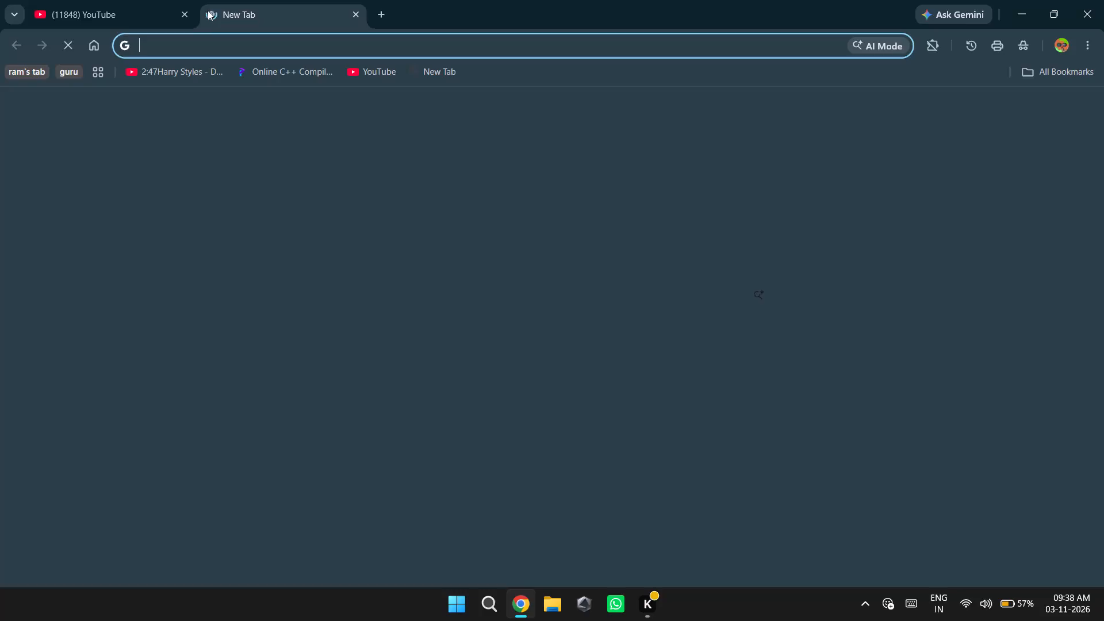
Open the canva.com website in the new browser tab.
type("anva")
key("Return")
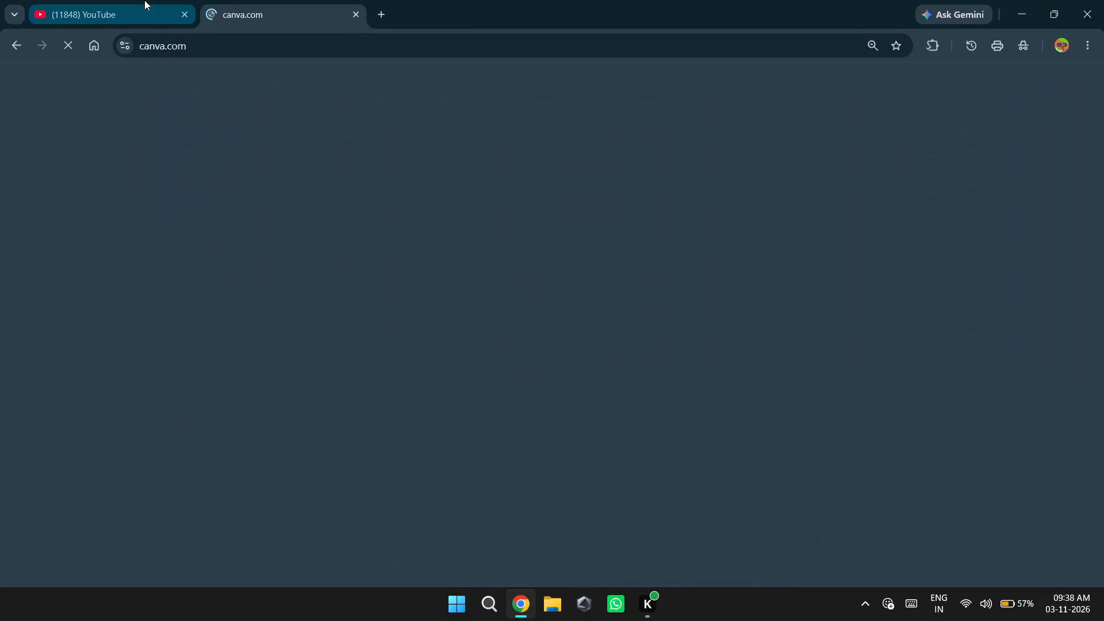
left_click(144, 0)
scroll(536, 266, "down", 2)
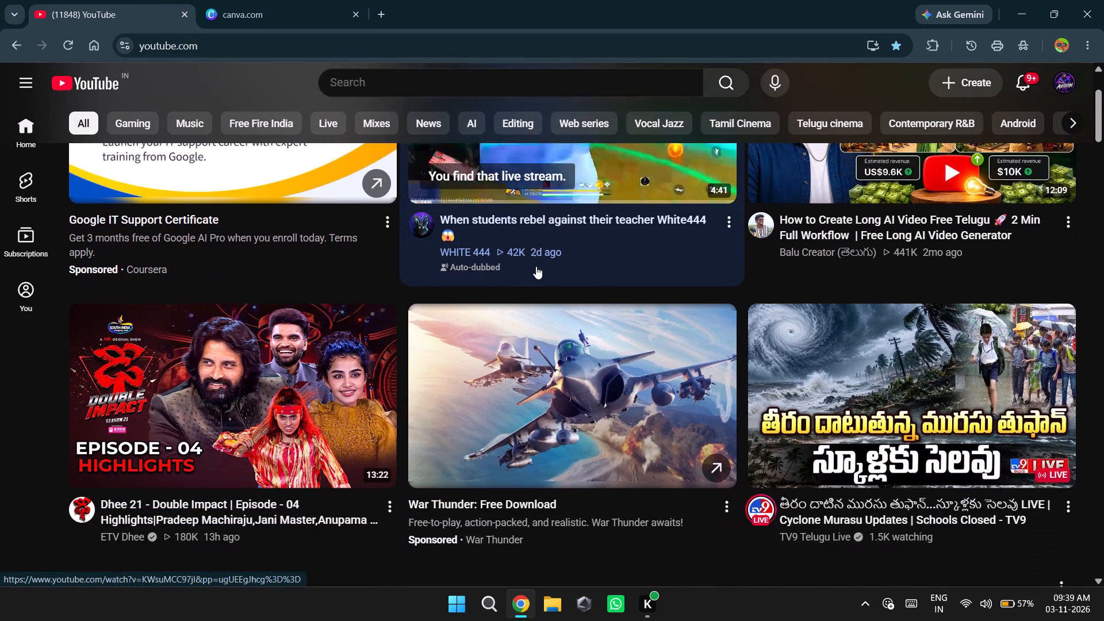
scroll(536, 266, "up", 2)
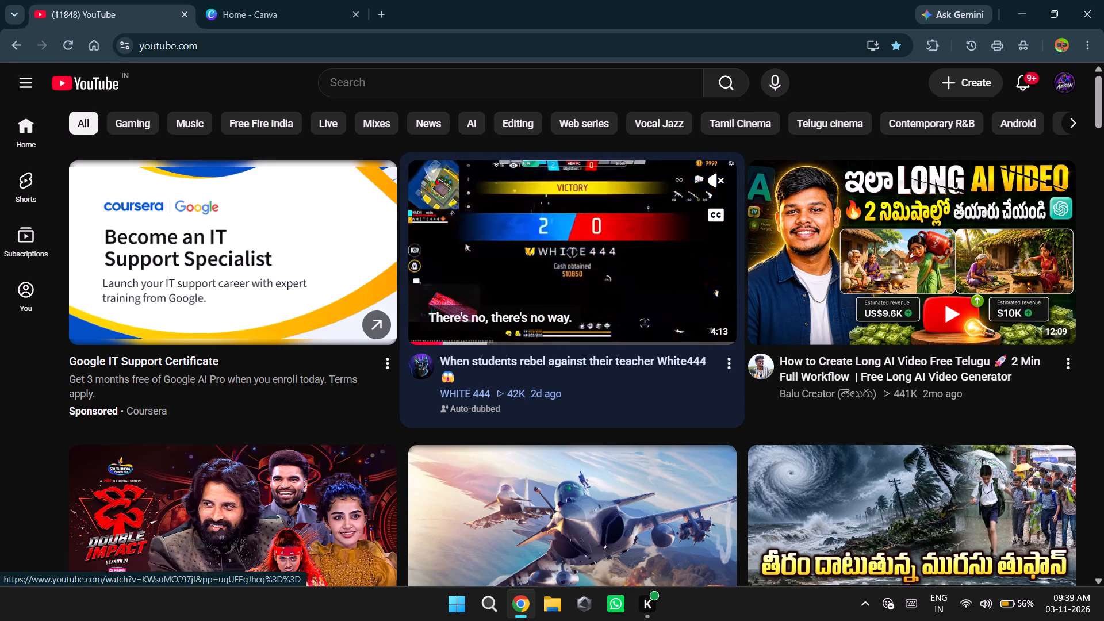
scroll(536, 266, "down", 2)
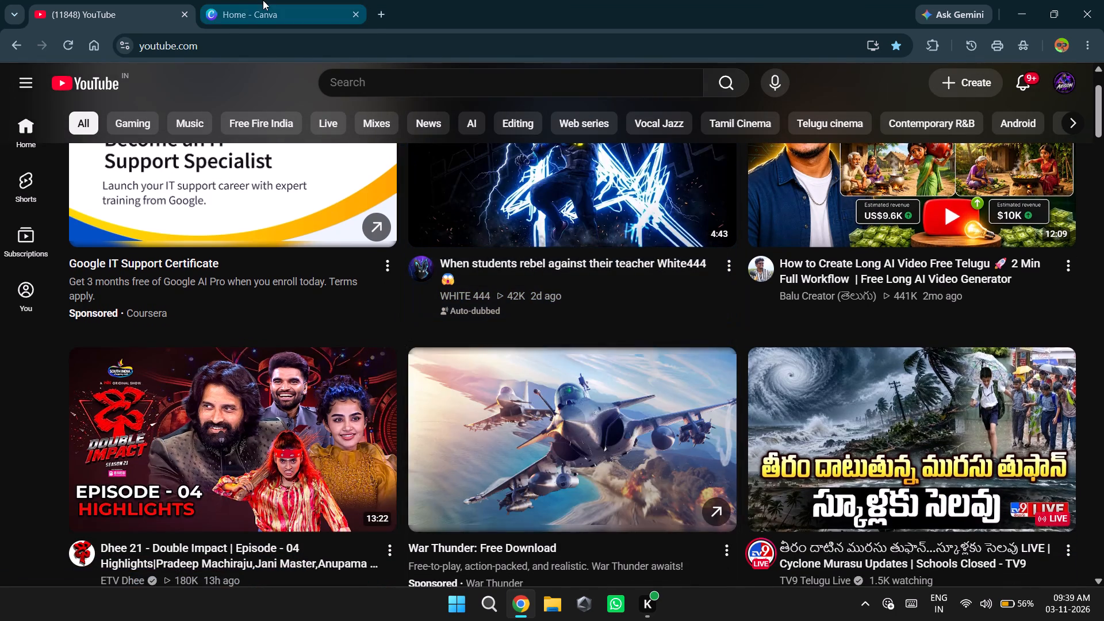
Create a new blank Logo design from Canva's full list of popular design types.
left_click(263, 0)
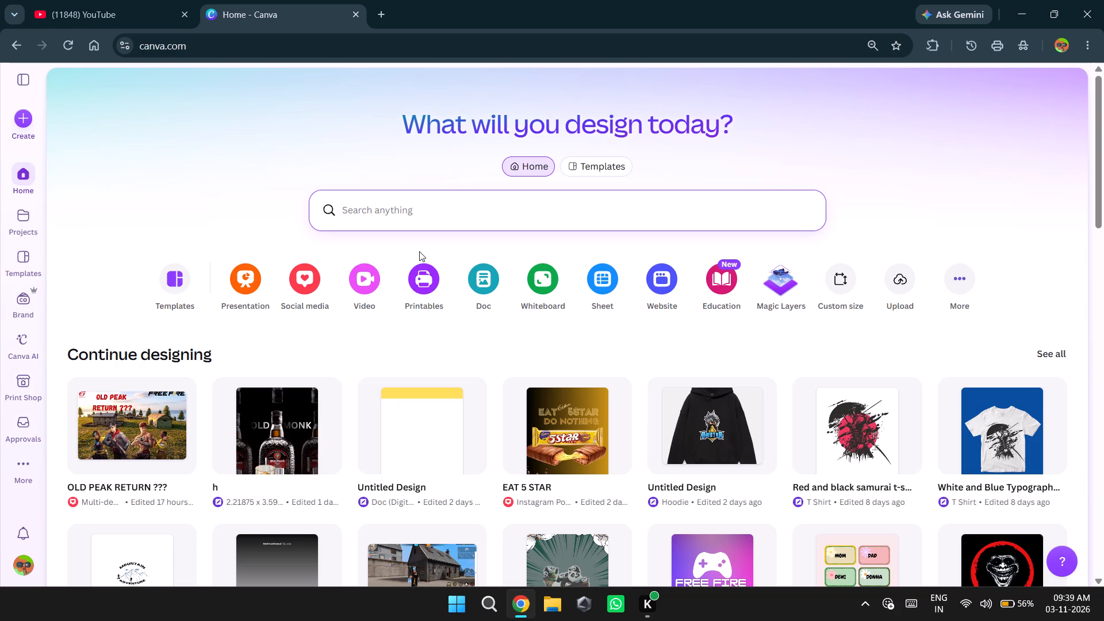
scroll(248, 416, "down", 1)
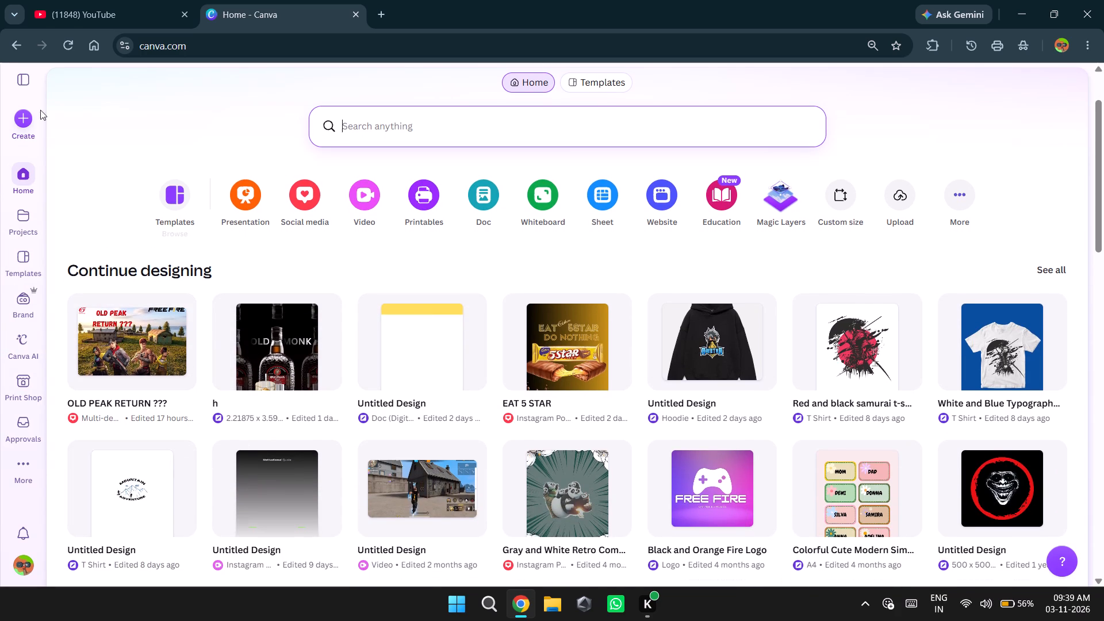
left_click(14, 135)
left_click(21, 116)
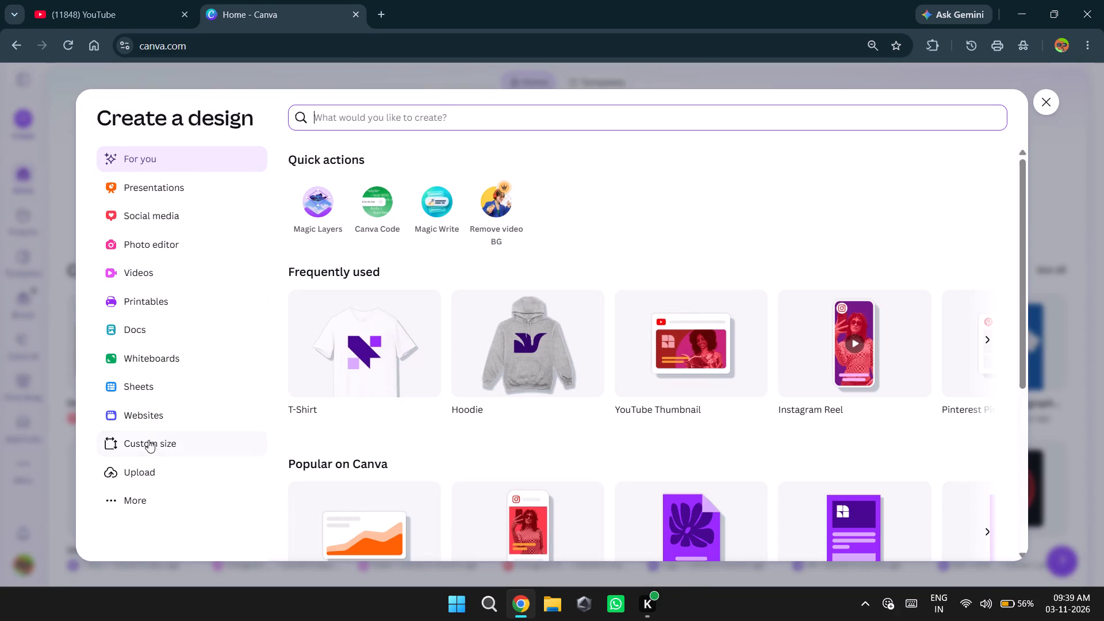
left_click(148, 500)
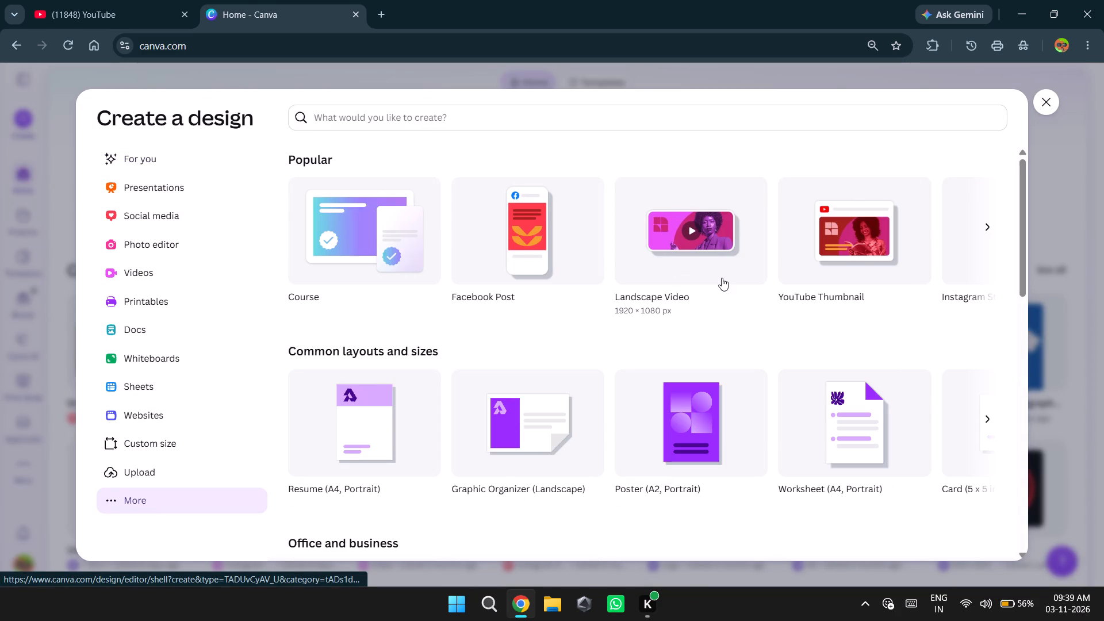
scroll(722, 278, "left", 11)
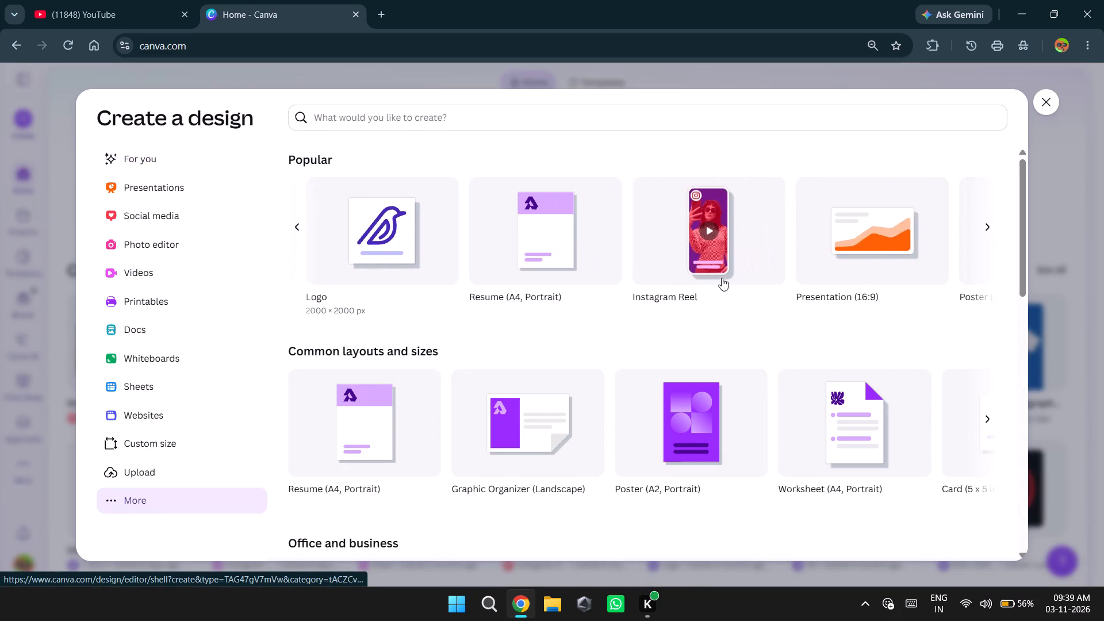
scroll(722, 278, "left", 4)
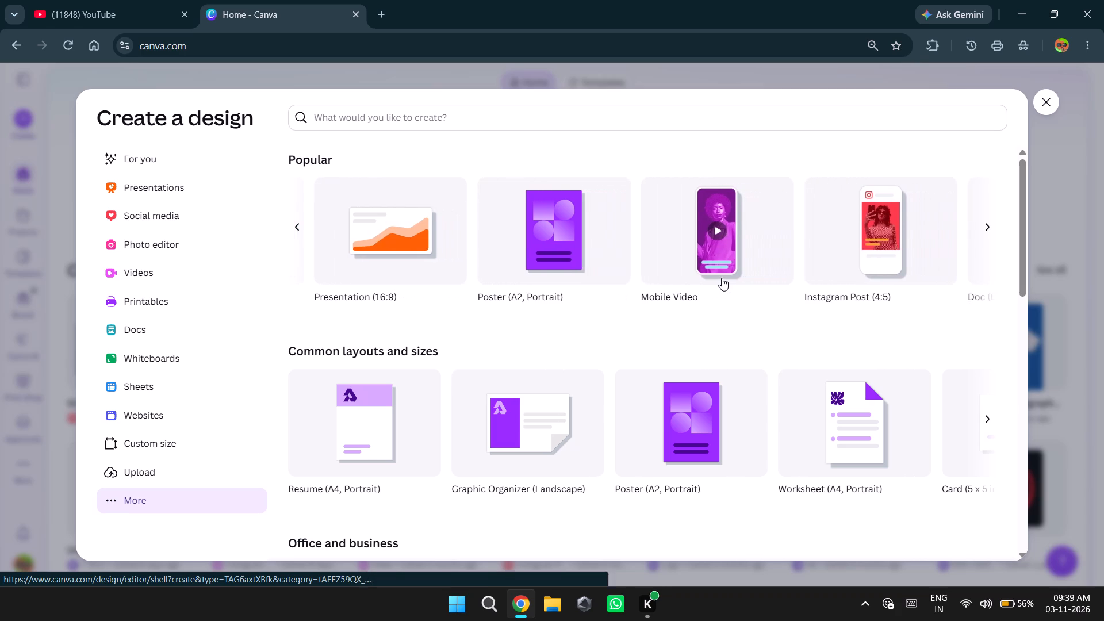
scroll(722, 278, "right", 4)
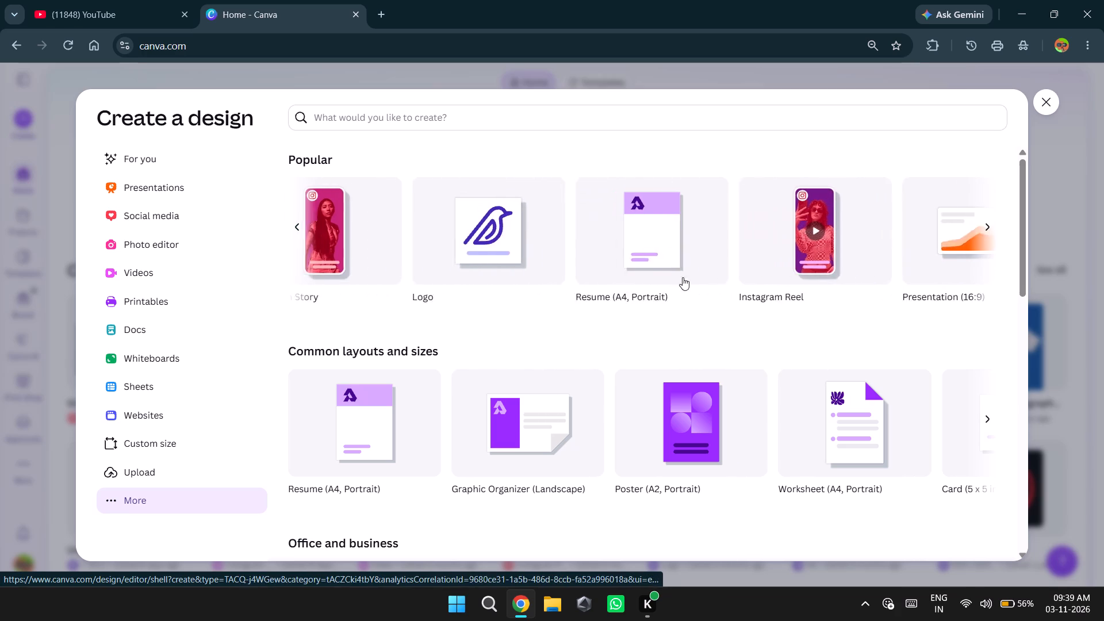
double_click(561, 268)
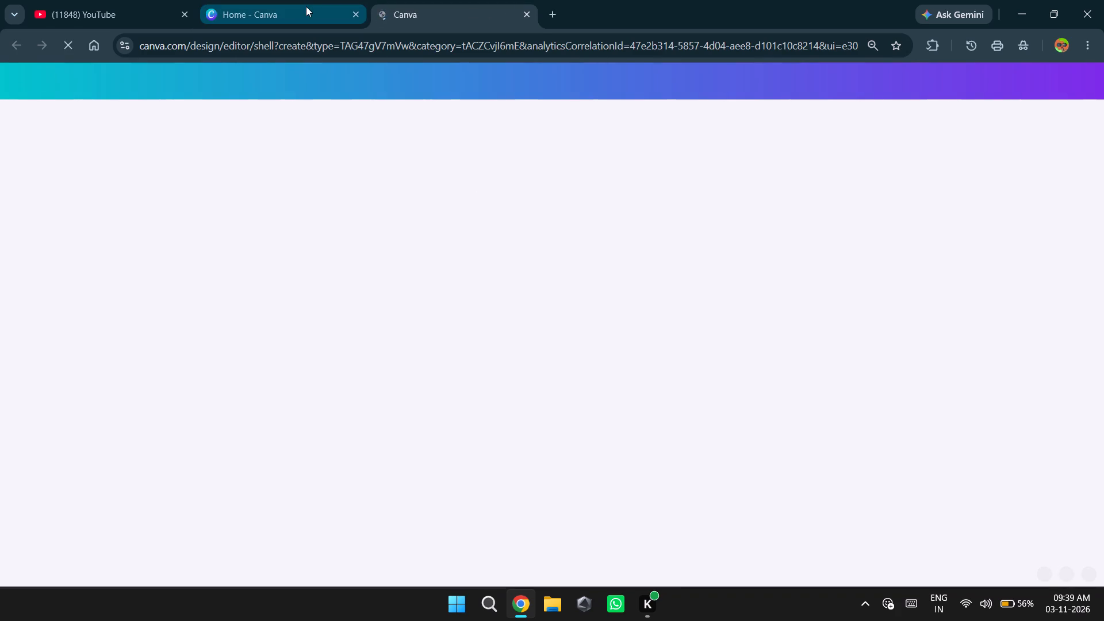
Switch to YouTube and search for "logo making".
left_click(142, 0)
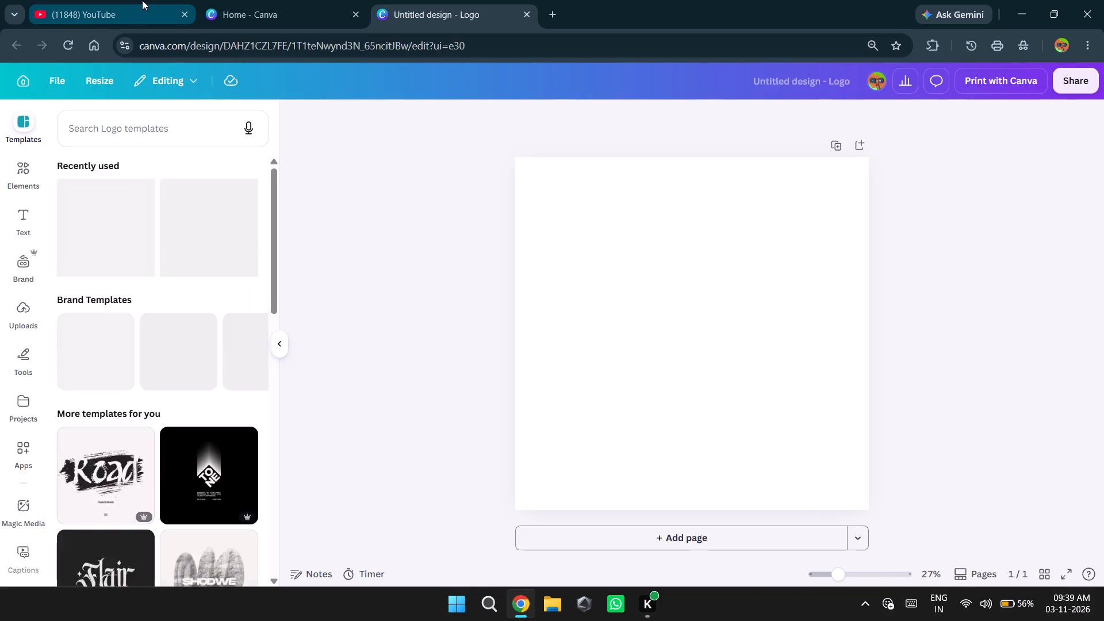
left_click(382, 93)
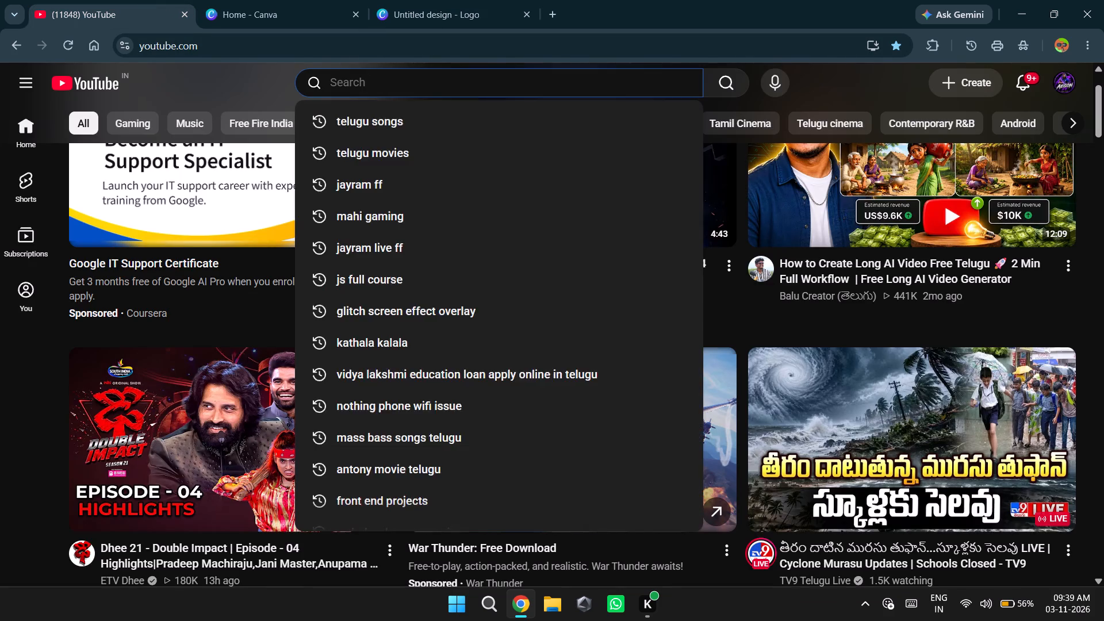
type("logo making")
key("Return")
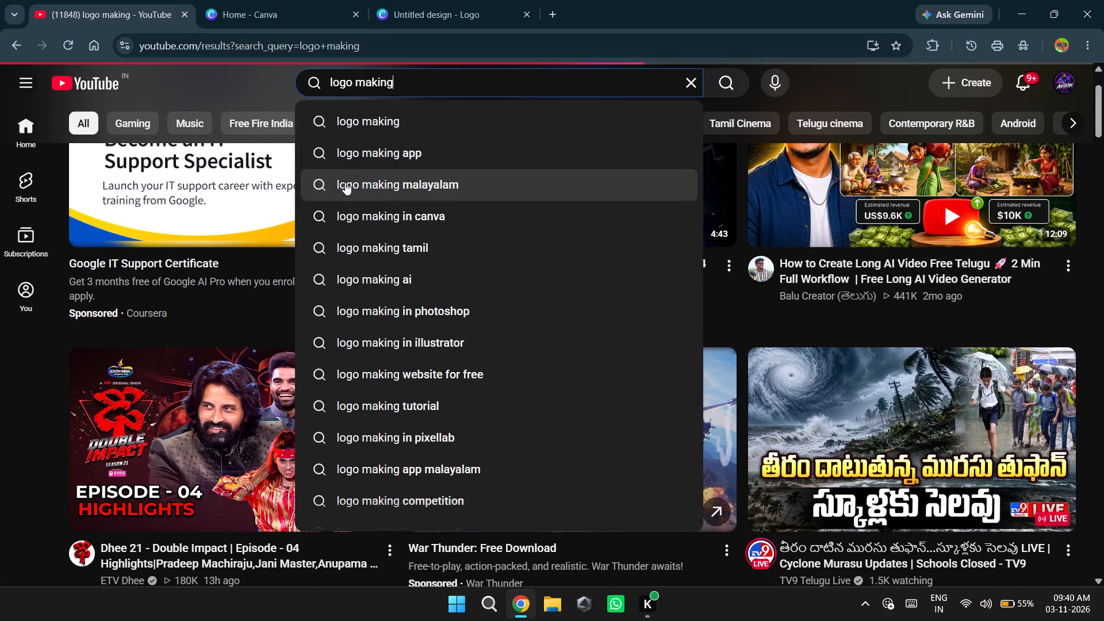
scroll(301, 384, "down", 3)
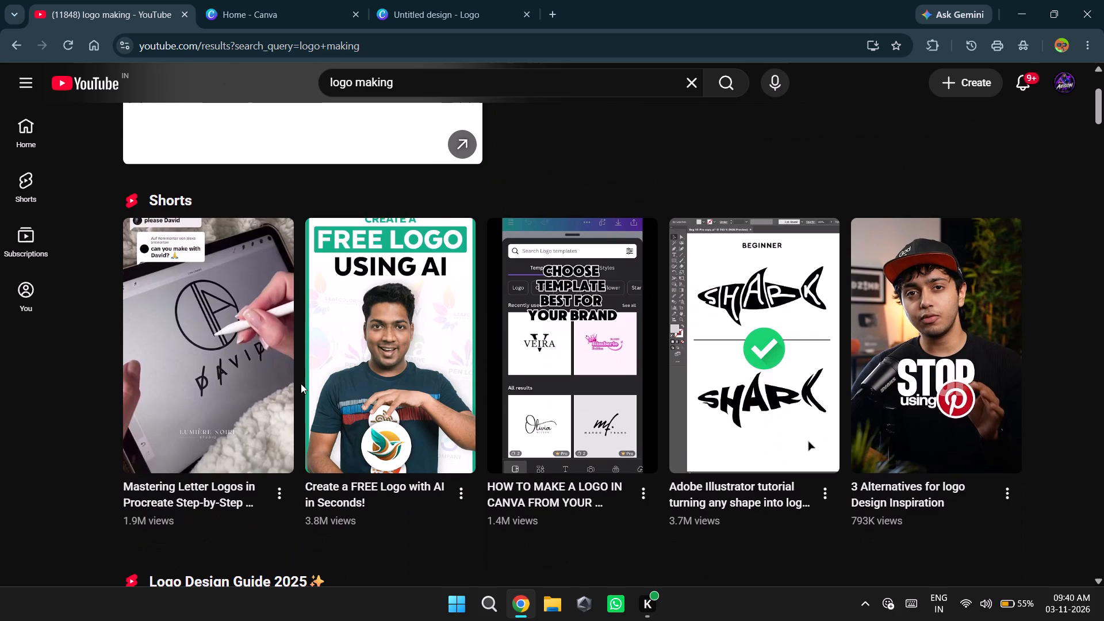
Refine the YouTube search to "logo making canva".
left_click(483, 83)
key("space")
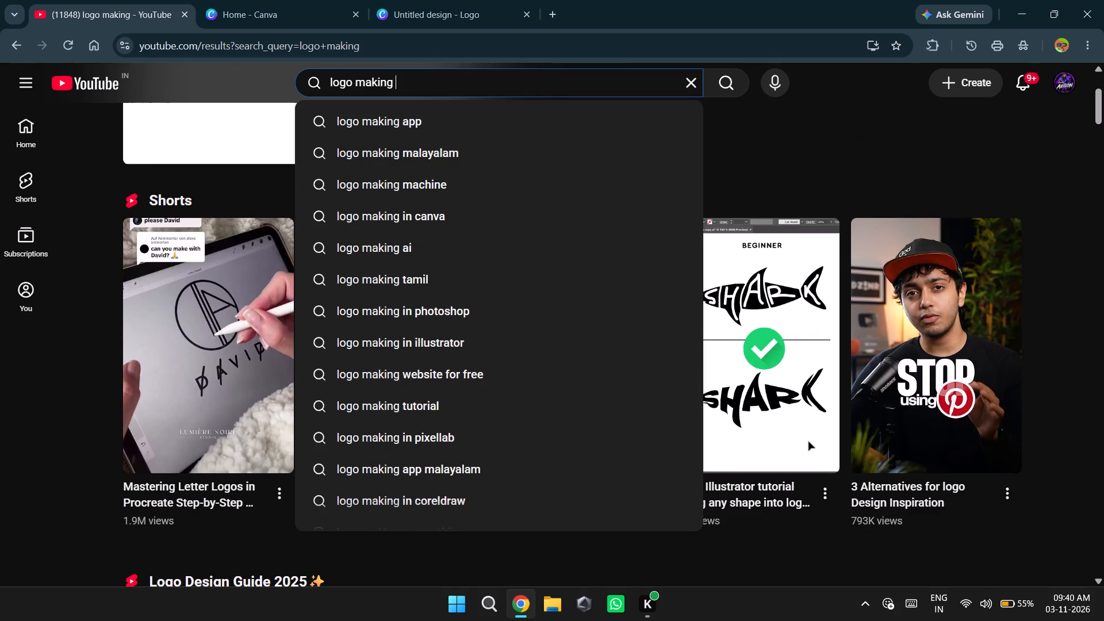
type("canva")
key("Return")
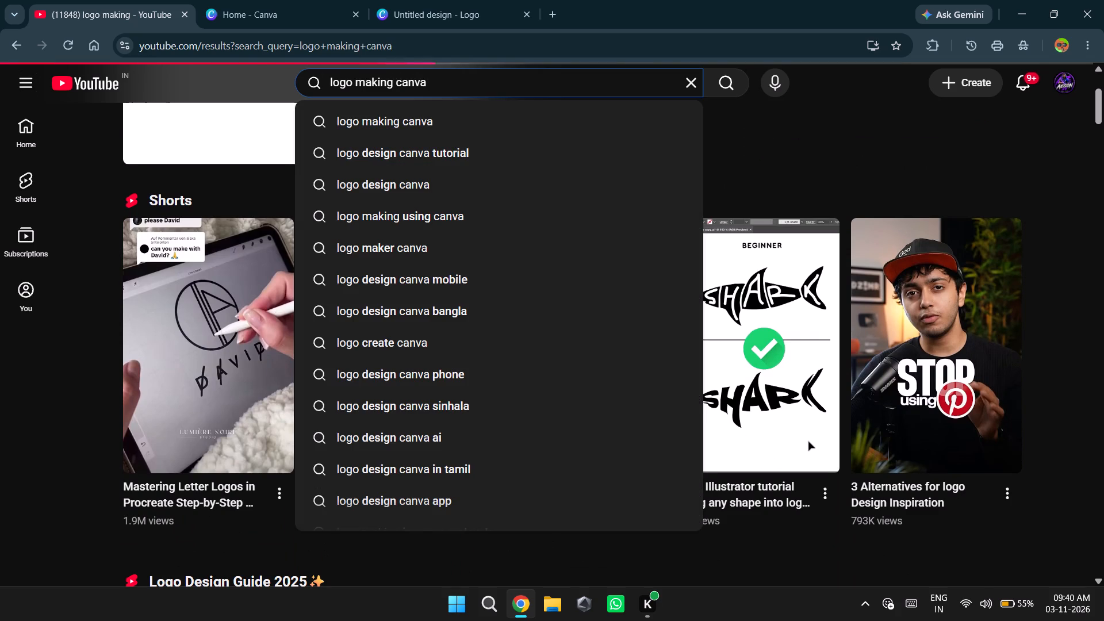
left_click(266, 82)
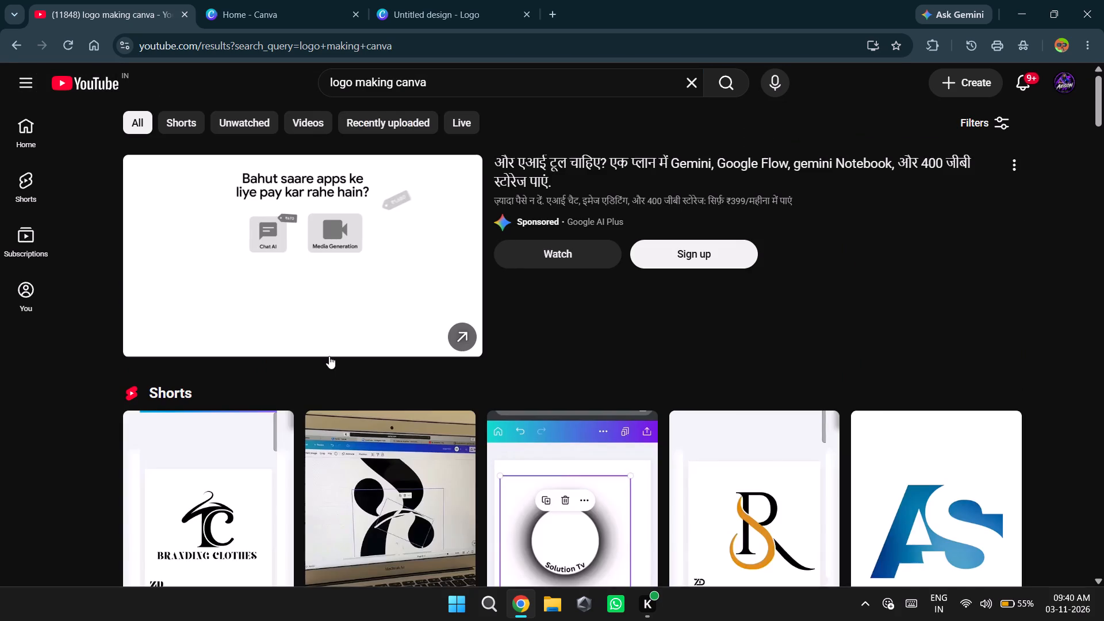
Browse the search results and open the video "How to Make 3D Logo Design in Canva and Photopea".
scroll(329, 356, "down", 4)
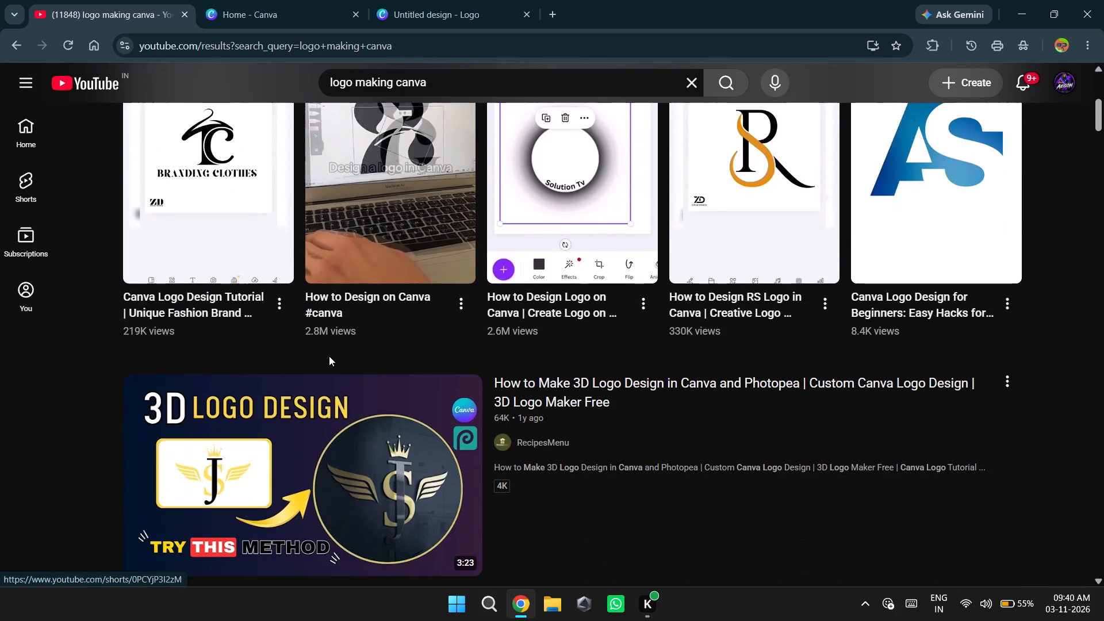
scroll(329, 356, "down", 3)
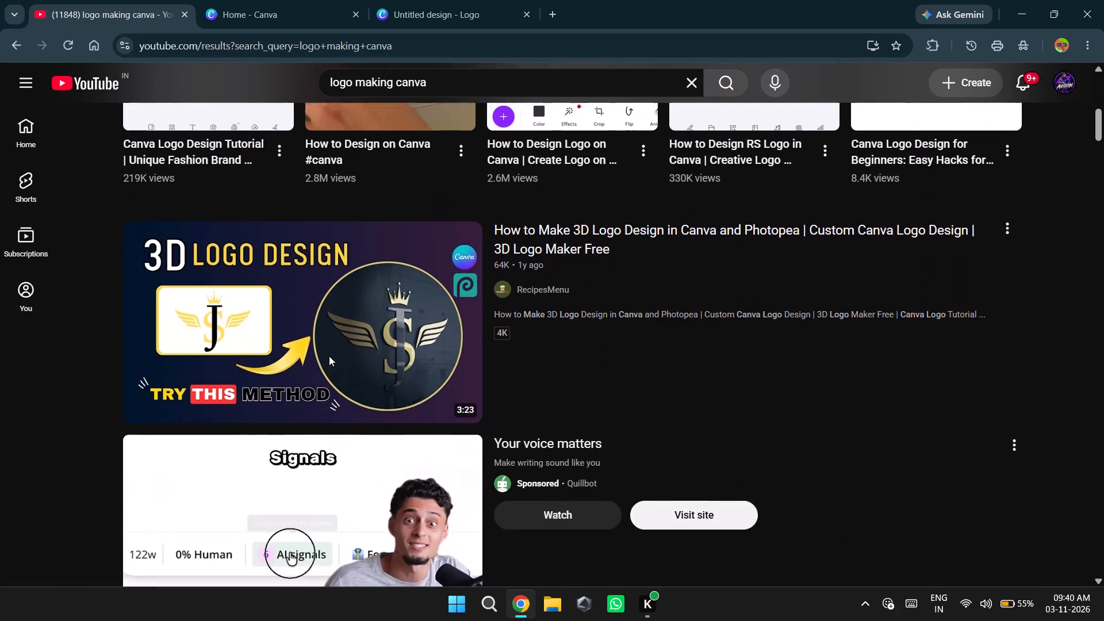
scroll(329, 356, "up", 1)
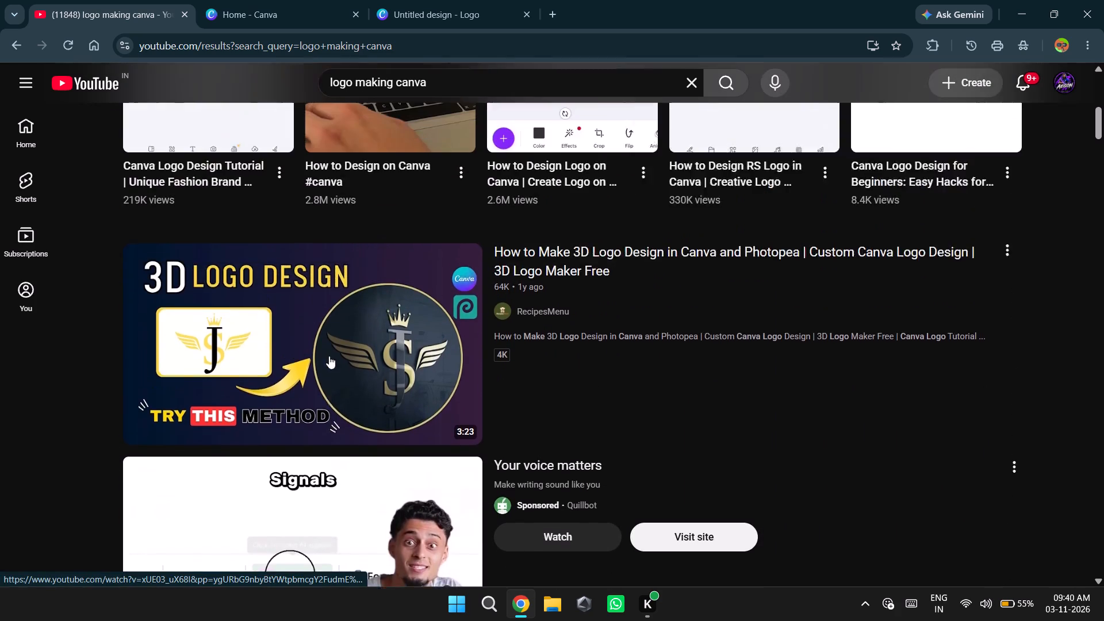
scroll(329, 356, "up", 2)
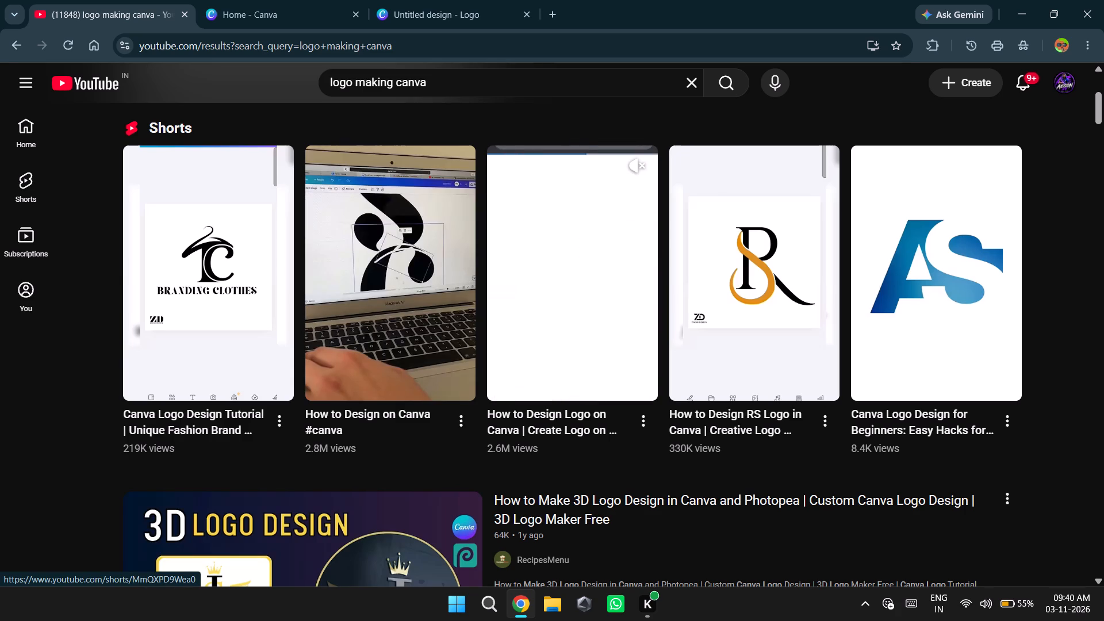
scroll(436, 315, "down", 3)
scroll(436, 315, "up", 1)
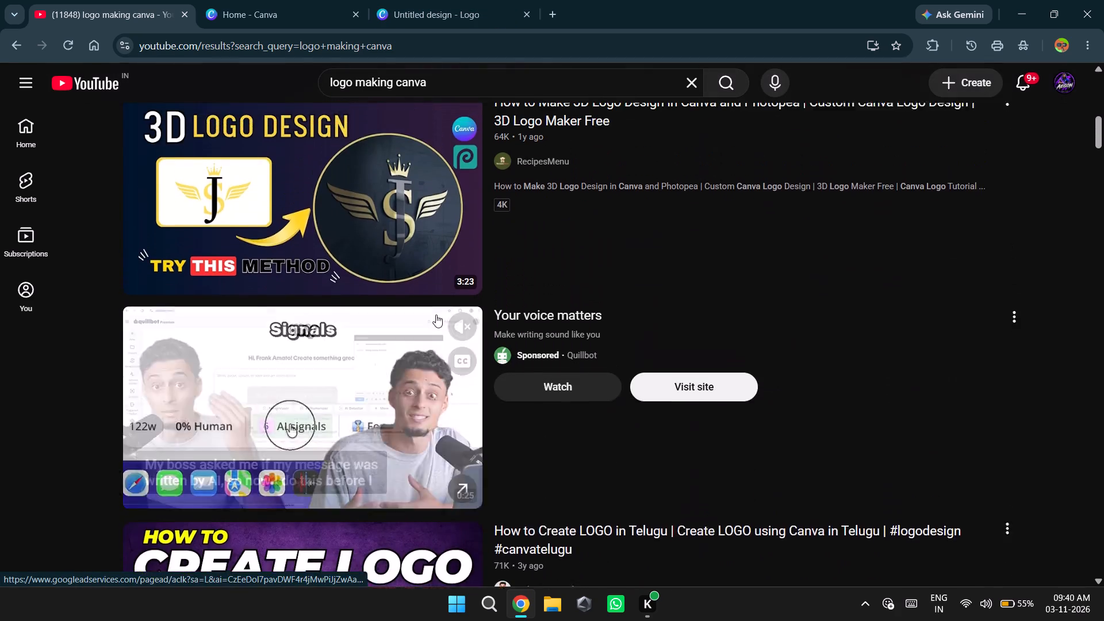
scroll(436, 315, "up", 1)
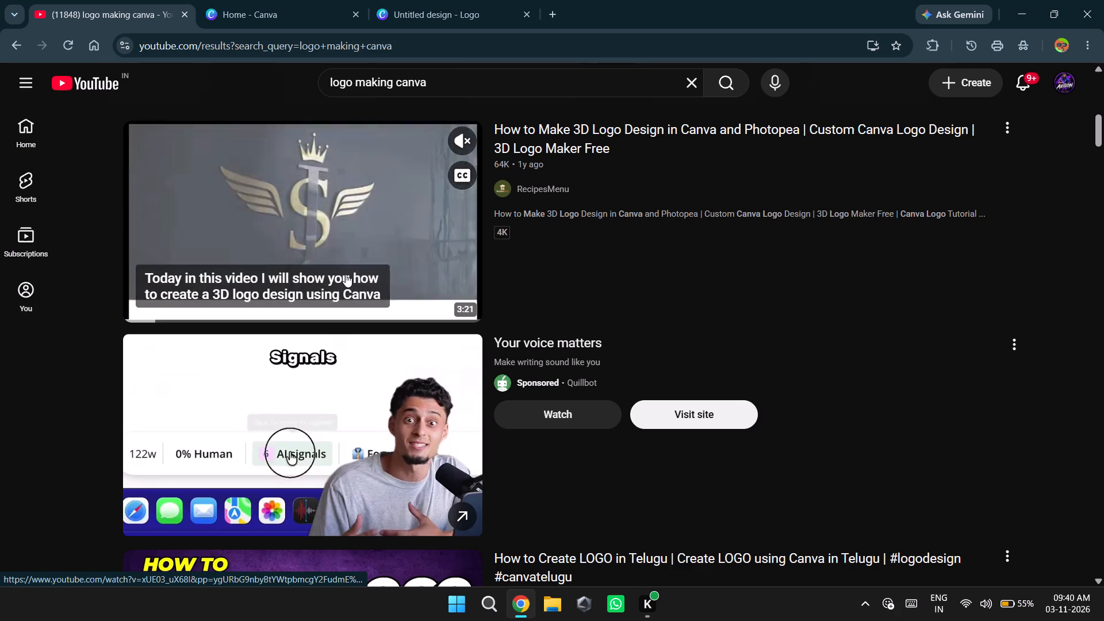
left_click(346, 274)
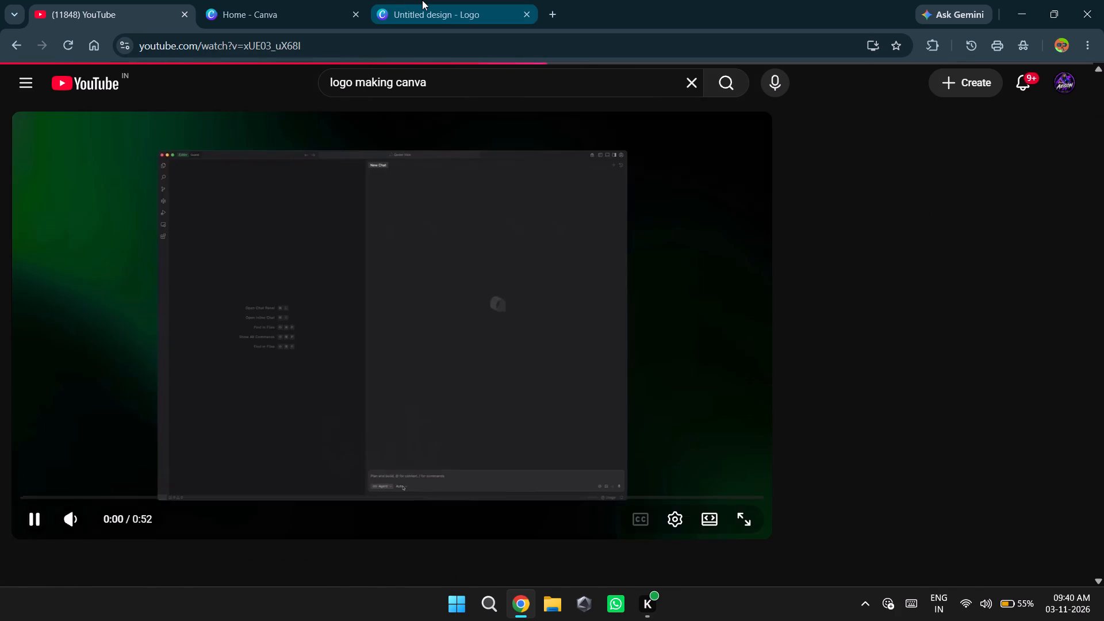
Switch back to the blank logo design in Canva.
left_click(422, 0)
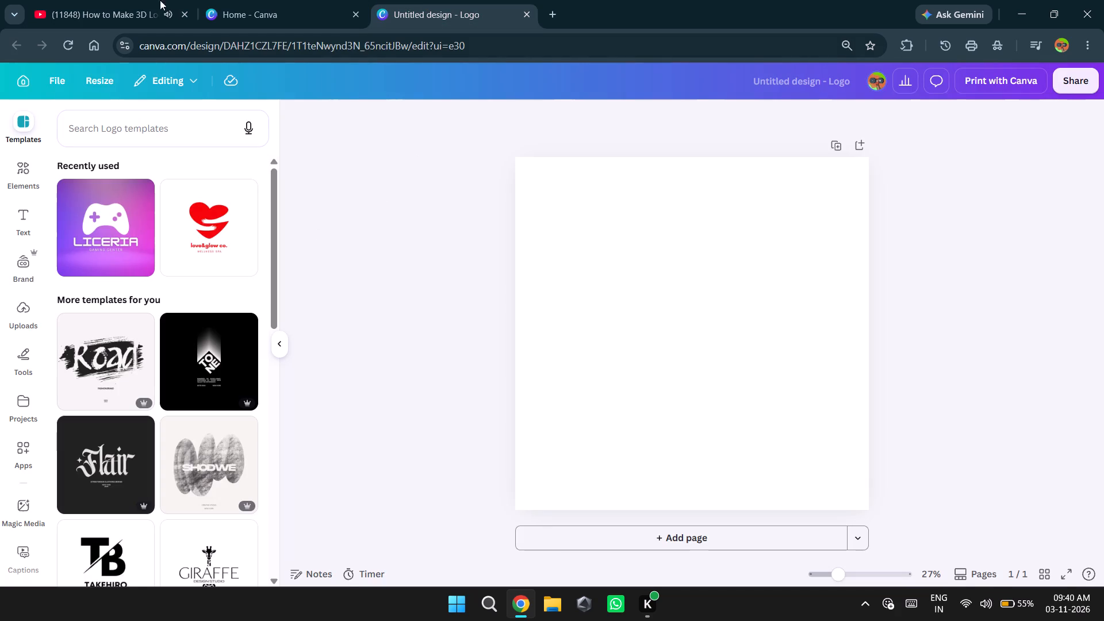
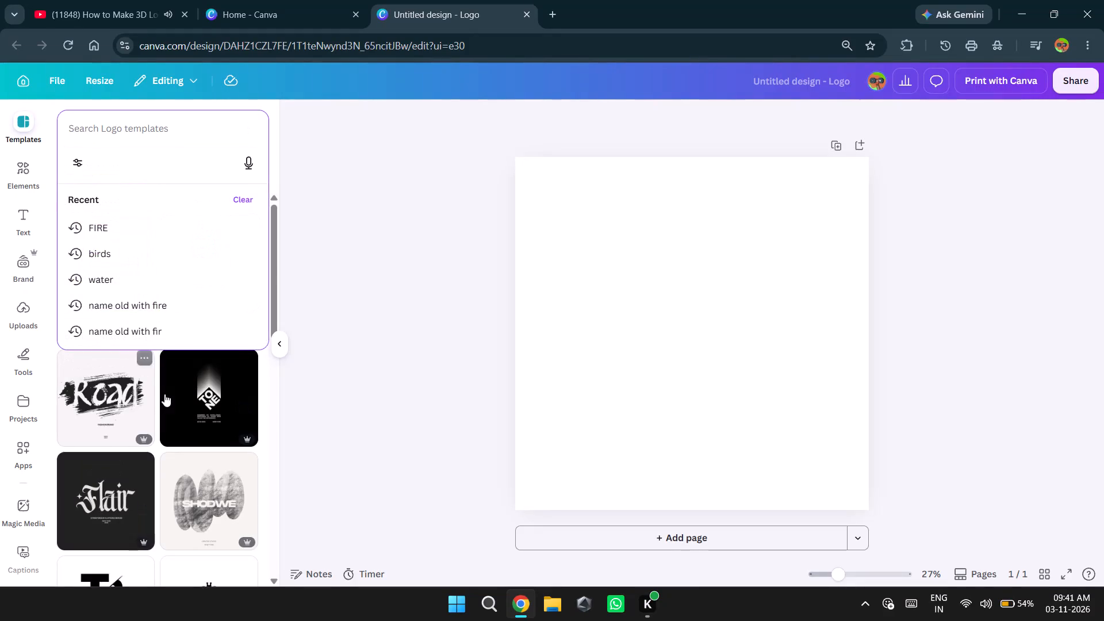
Bring up the text options for the blank logo design.
scroll(164, 394, "down", 1)
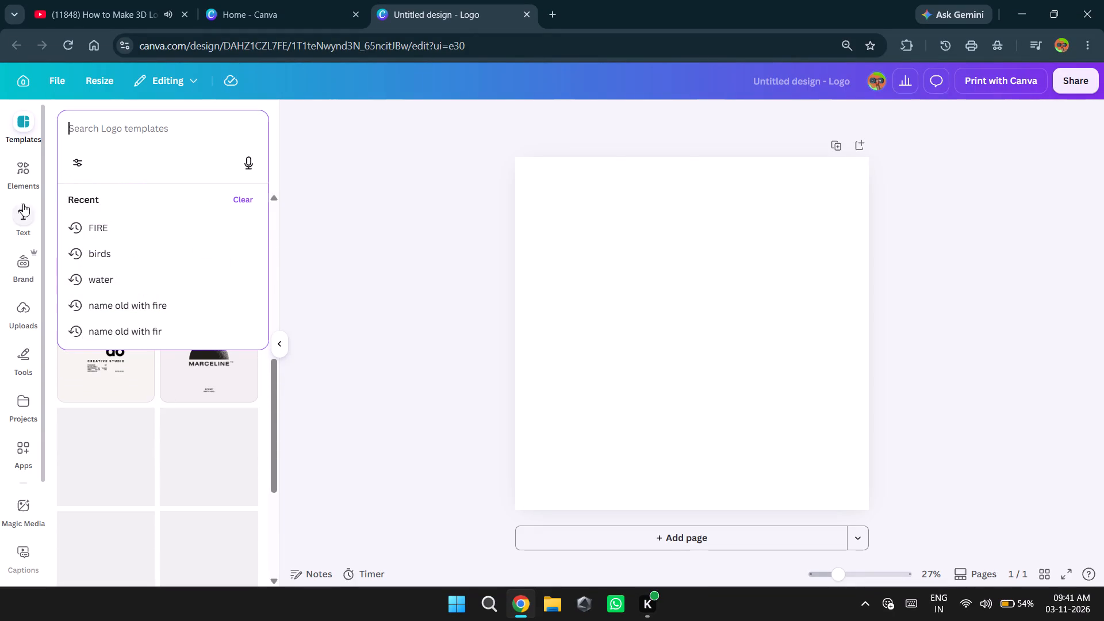
left_click(17, 232)
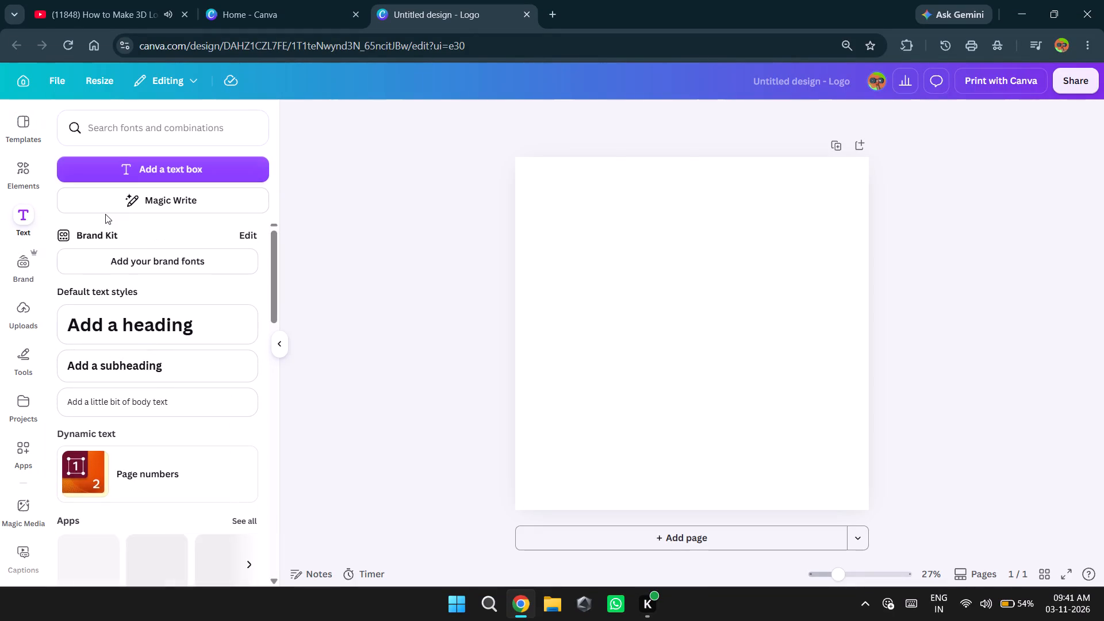
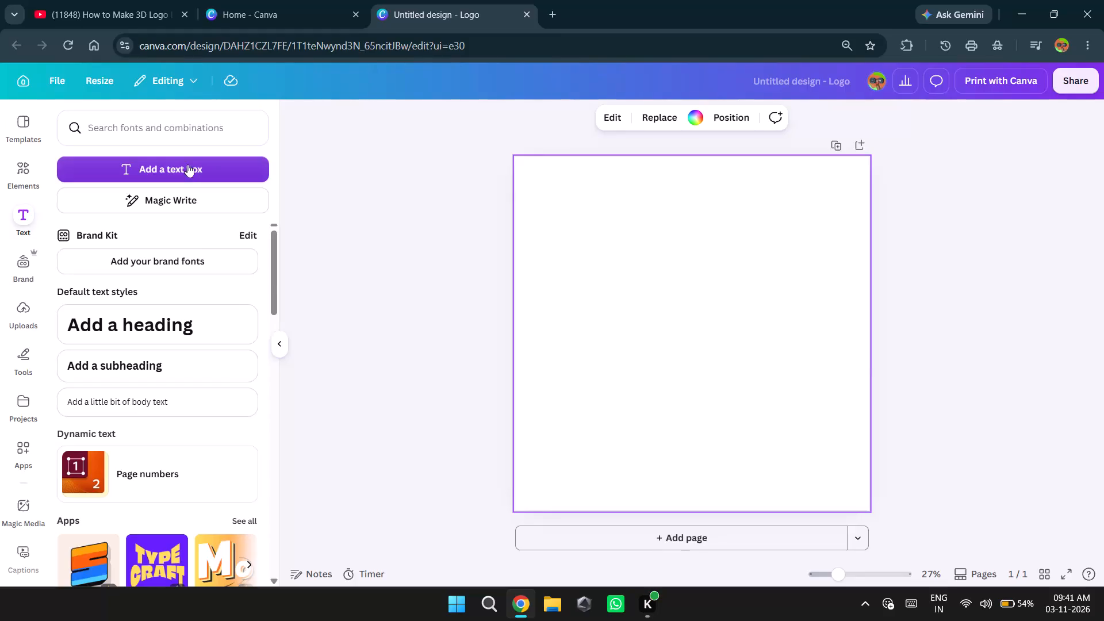
Search the fonts and text combinations for "free fire" and browse the suggested styles.
left_click(148, 124)
type("free fire")
key("Return")
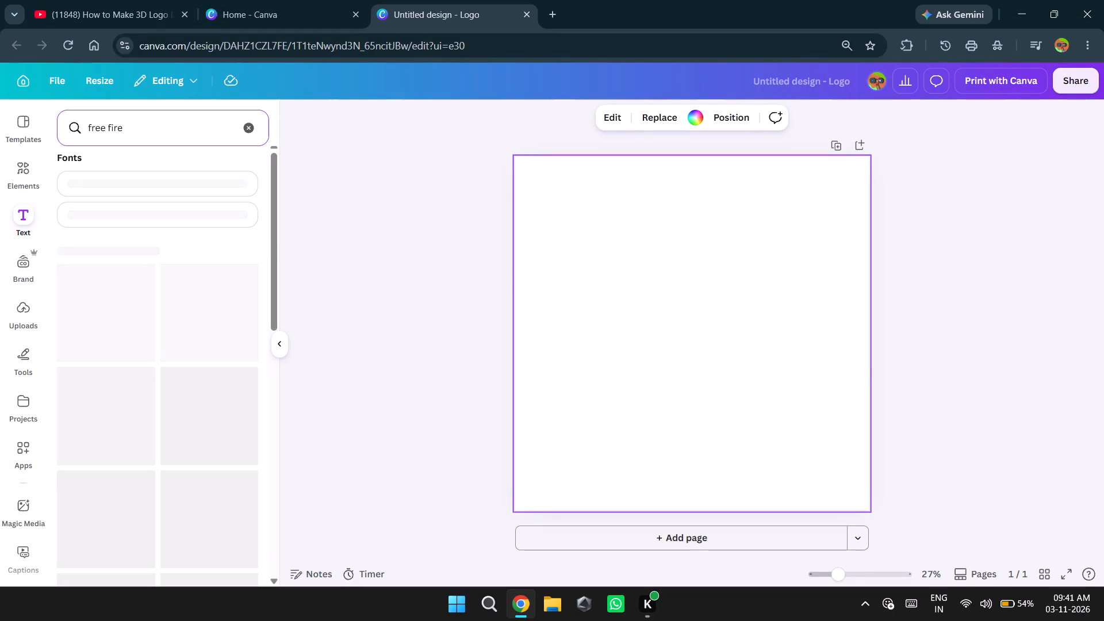
scroll(176, 210, "down", 5)
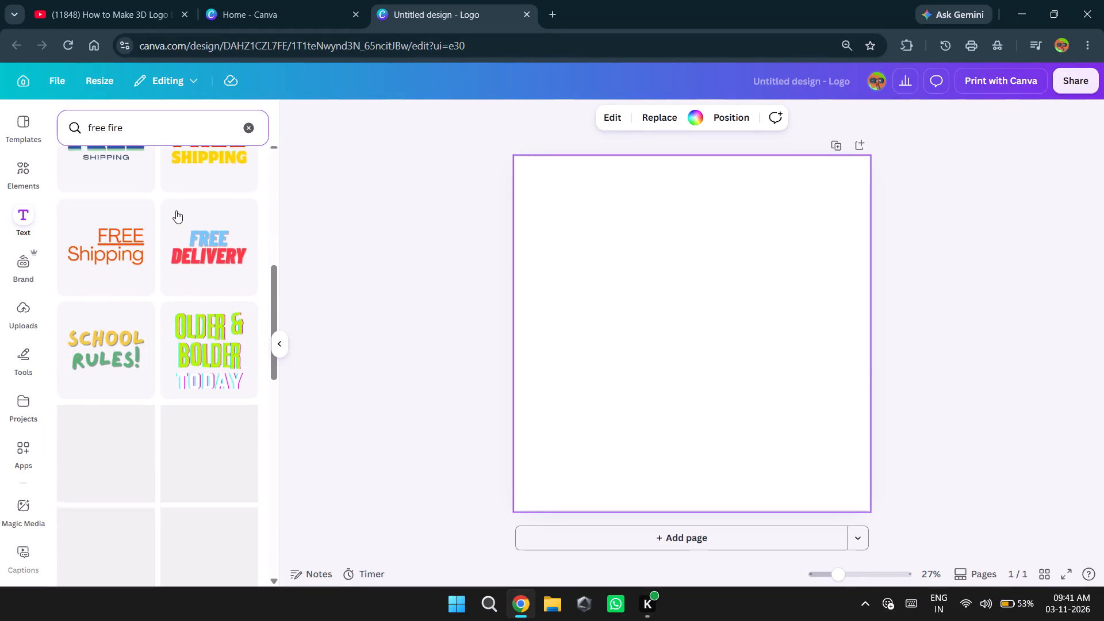
scroll(176, 210, "down", 1)
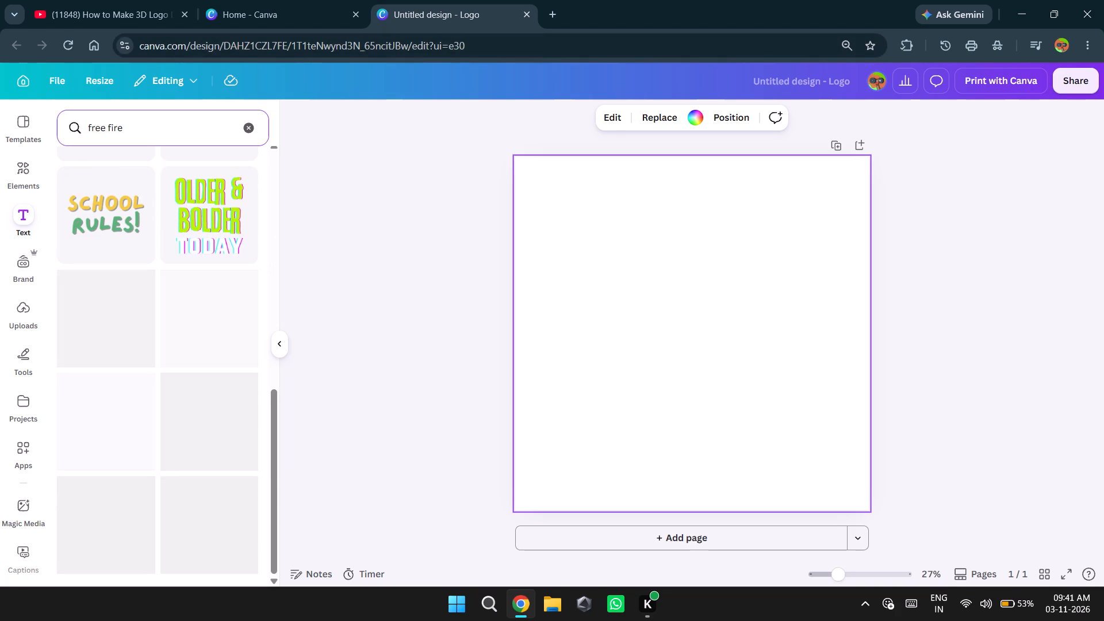
Replace the search for fonts and text combinations with "game".
left_click(200, 132)
key("BackSpace")
key("BackSpace")
key("BackSpace")
key("BackSpace")
key("BackSpace")
key("BackSpace")
key("BackSpace")
key("BackSpace")
key("BackSpace")
key("BackSpace")
key("BackSpace")
key("BackSpace")
key("BackSpace")
key("BackSpace")
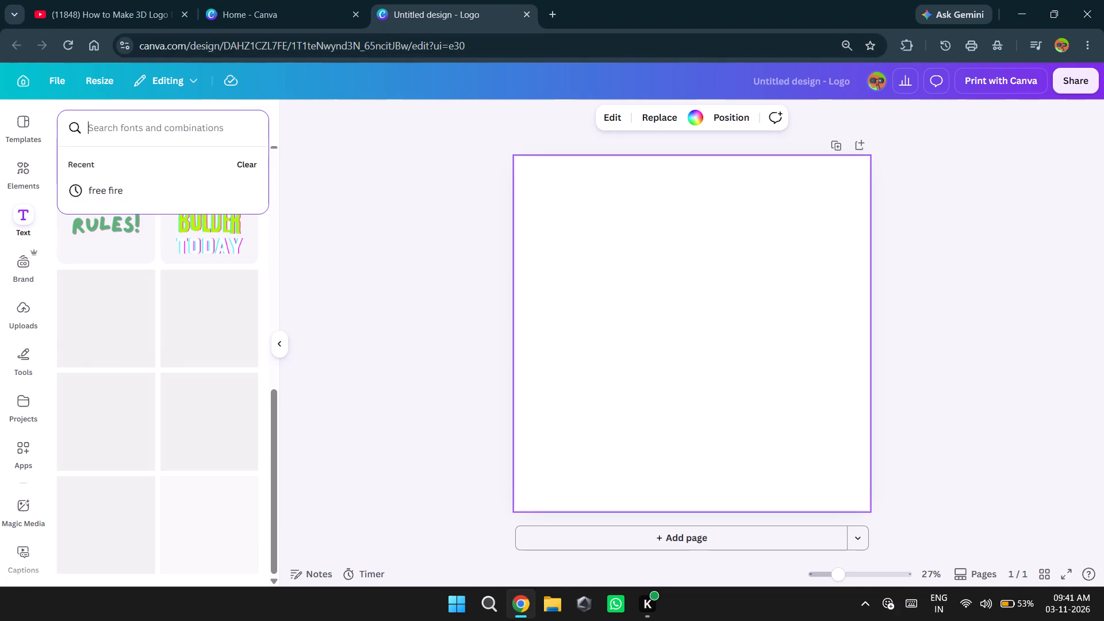
type("gmae")
key("Return")
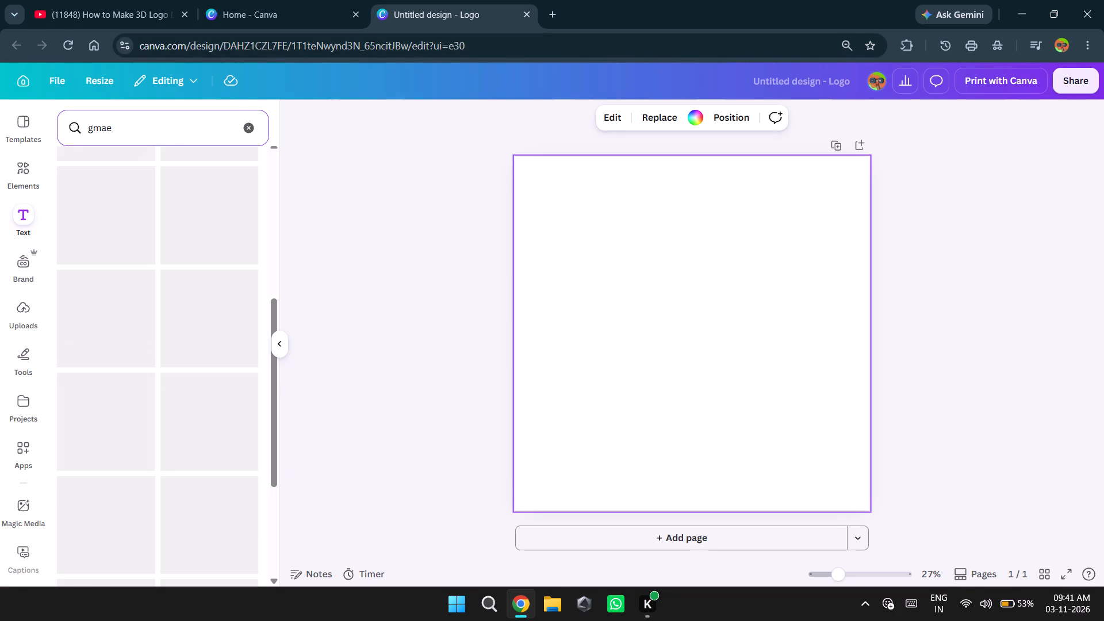
left_click(176, 122)
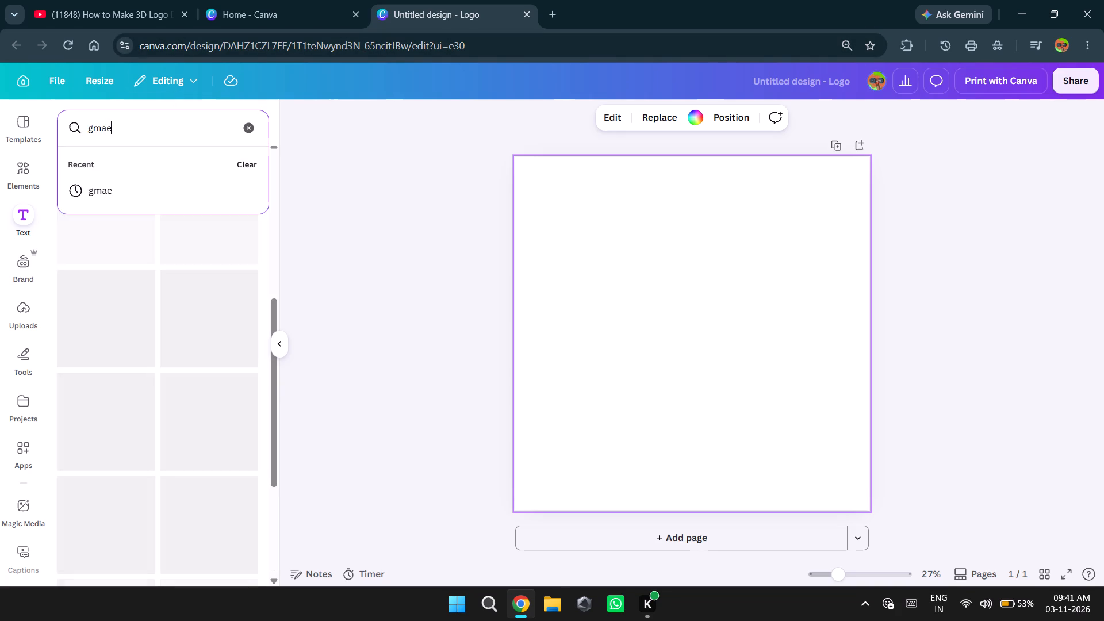
key("BackSpace")
key("BackSpace")
key("BackSpace")
key("BackSpace")
type("gamr")
key("BackSpace")
key("e")
key("Return")
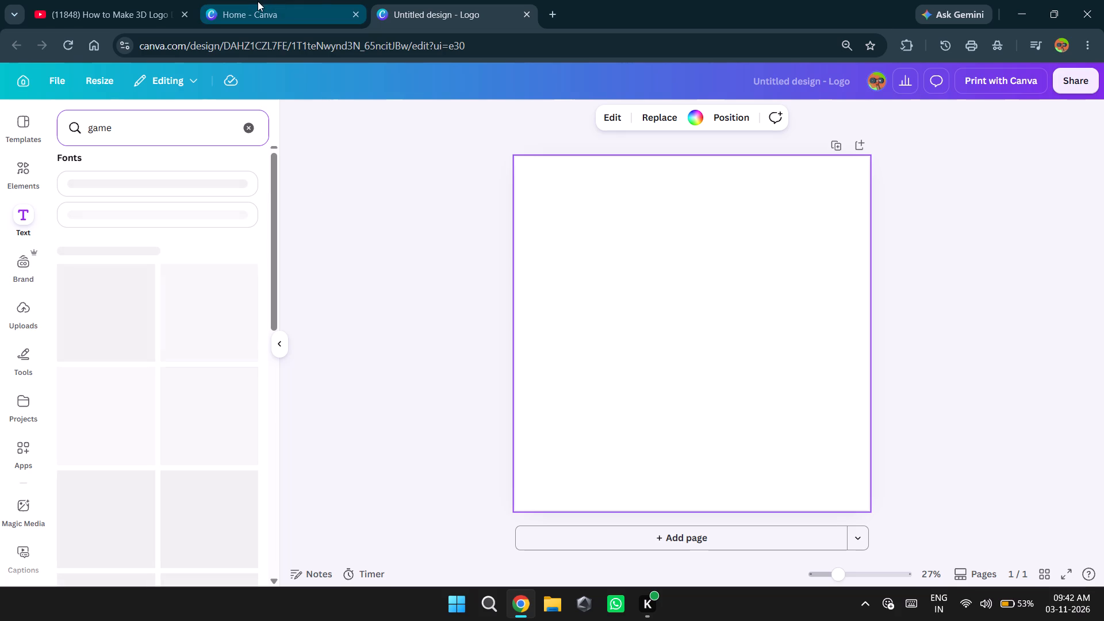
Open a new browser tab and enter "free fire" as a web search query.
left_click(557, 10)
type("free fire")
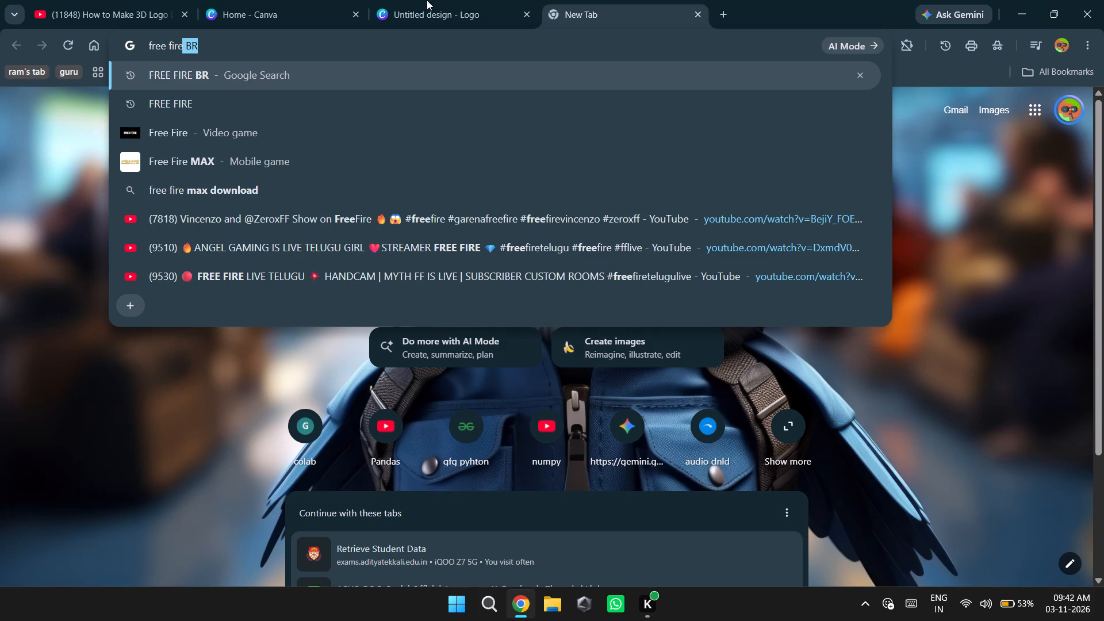
Switch to the browser tab with the Canva home page.
left_click(326, 0)
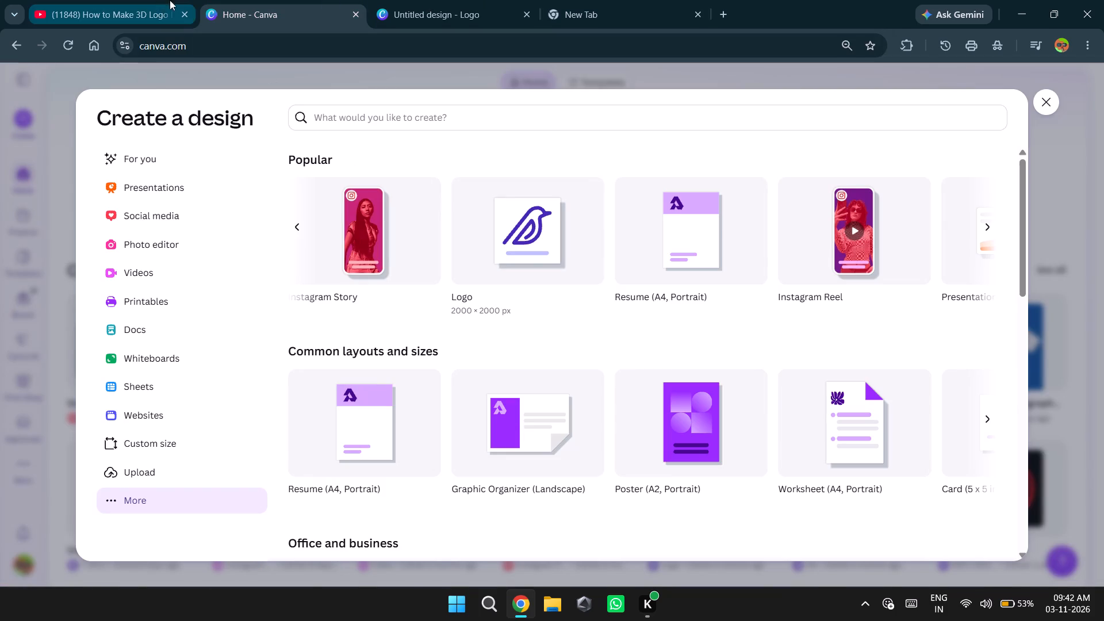
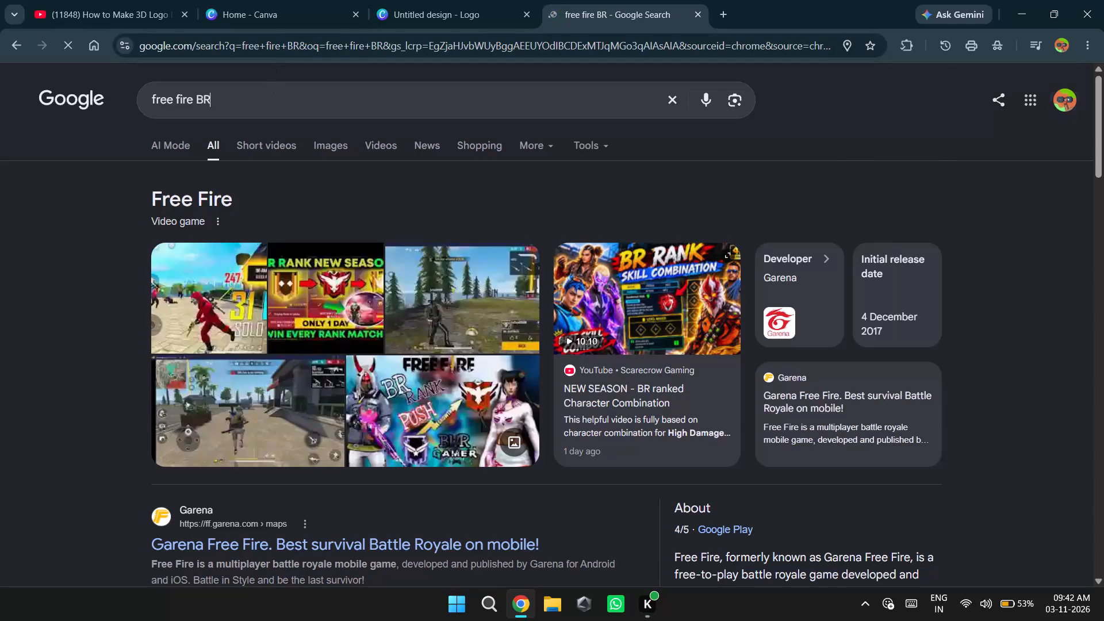
Shorten the web search query to "free fire" and show its image results.
key("BackSpace")
key("Return")
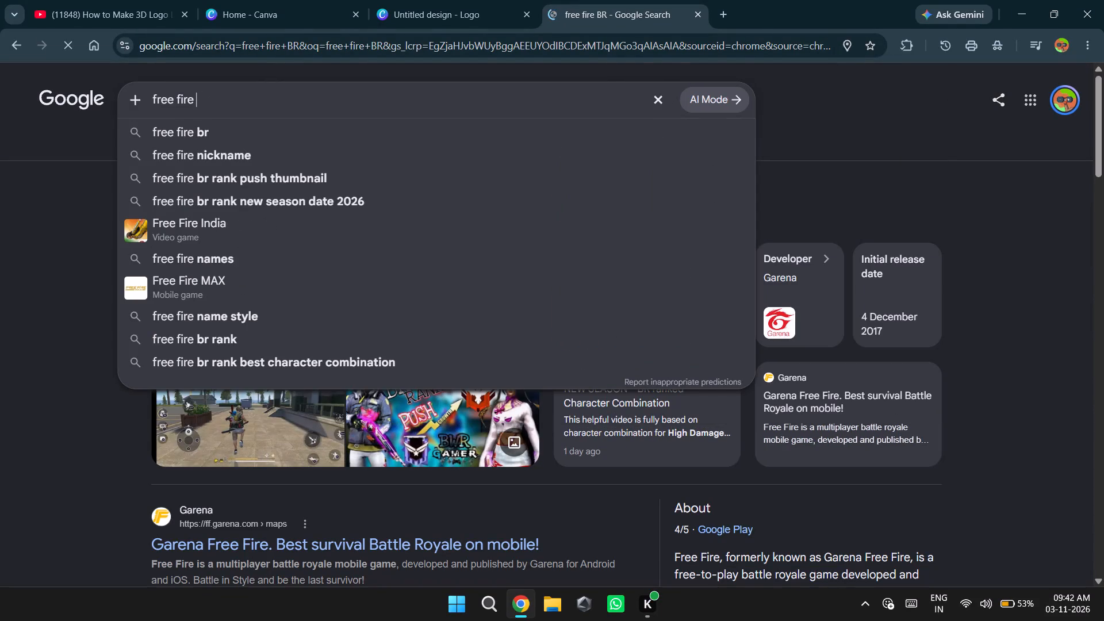
left_click(309, 139)
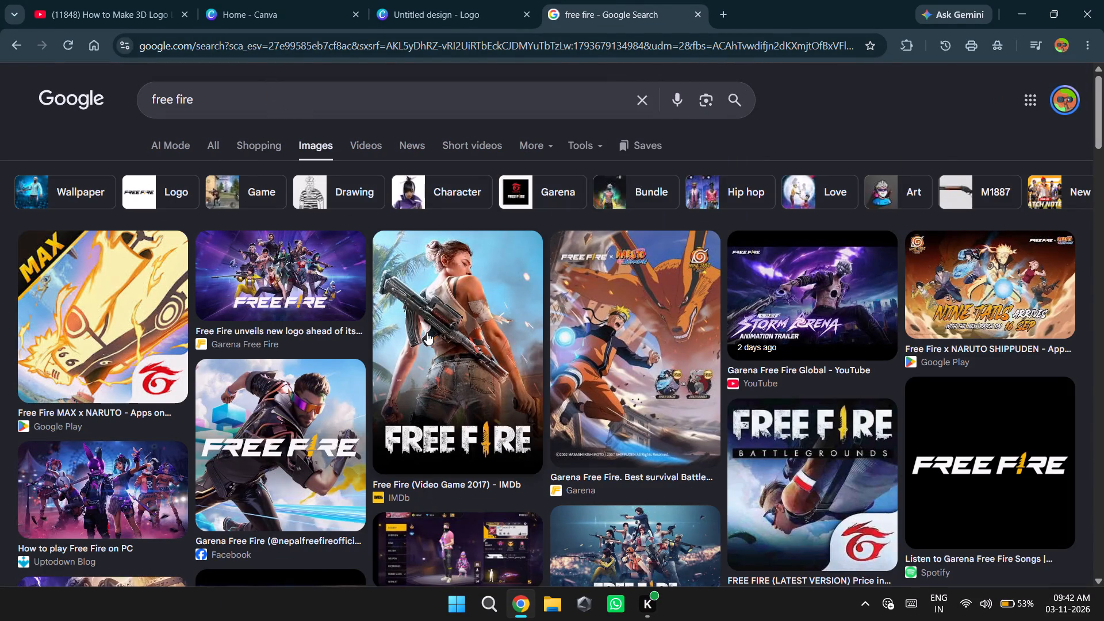
Browse the image results and copy the picture of the white-haired masked character with glowing blue body markings on black.
scroll(427, 332, "down", 6)
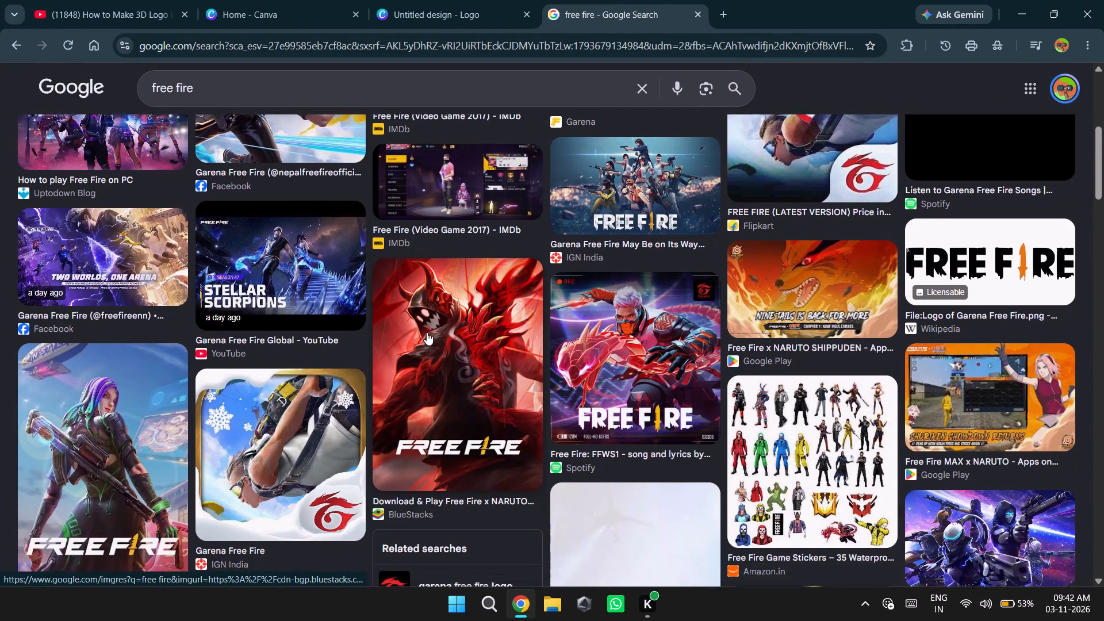
scroll(427, 332, "down", 3)
scroll(427, 332, "up", 7)
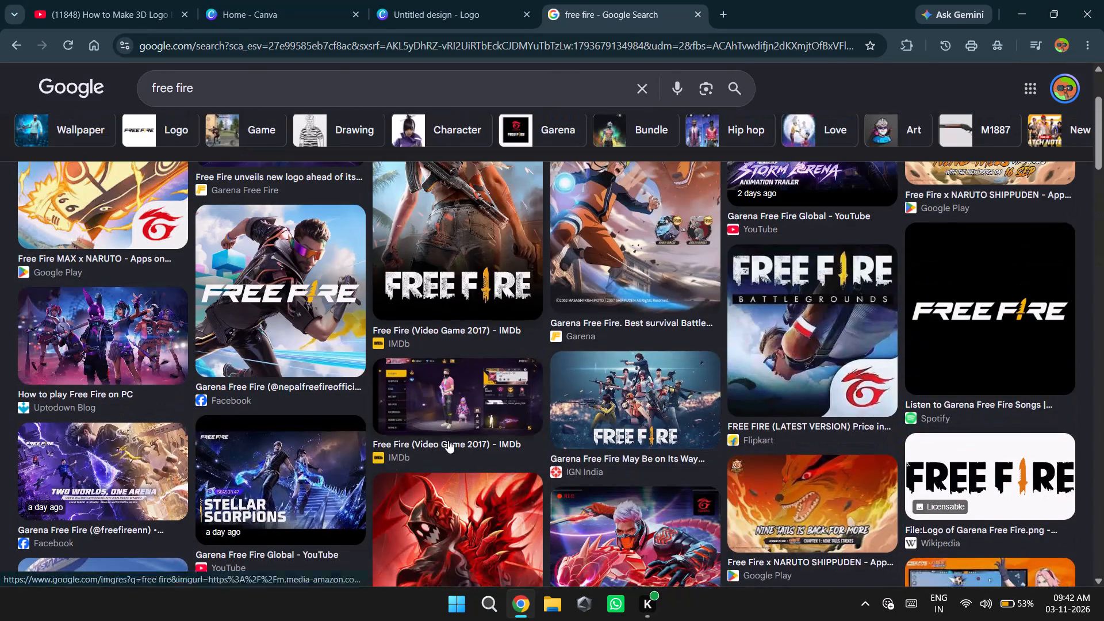
scroll(448, 440, "down", 7)
scroll(448, 440, "up", 1)
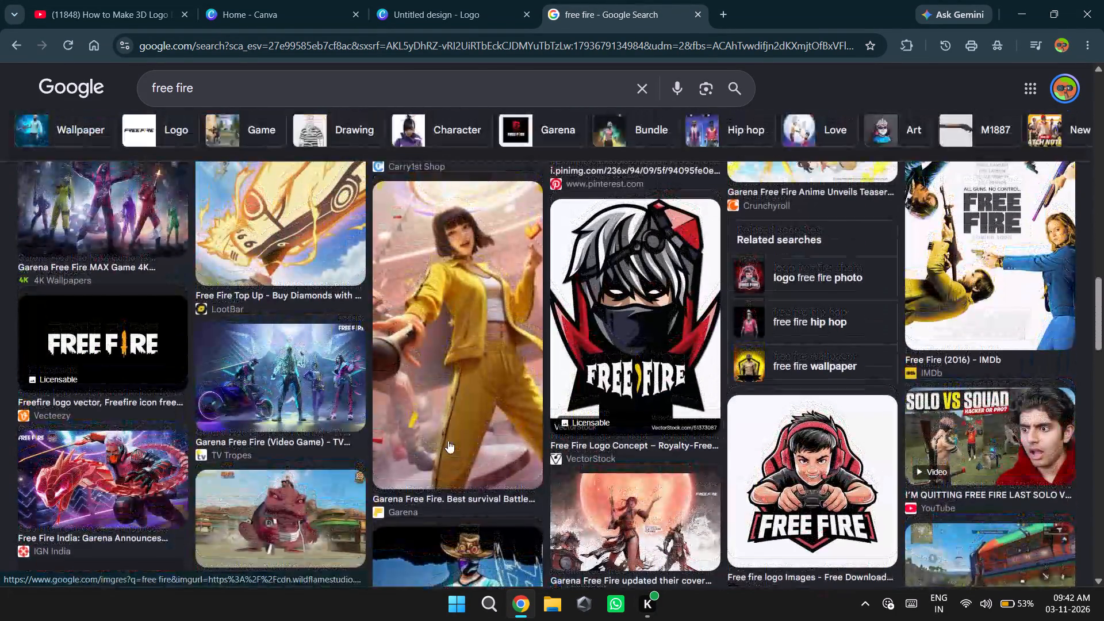
scroll(448, 440, "up", 2)
right_click(614, 340)
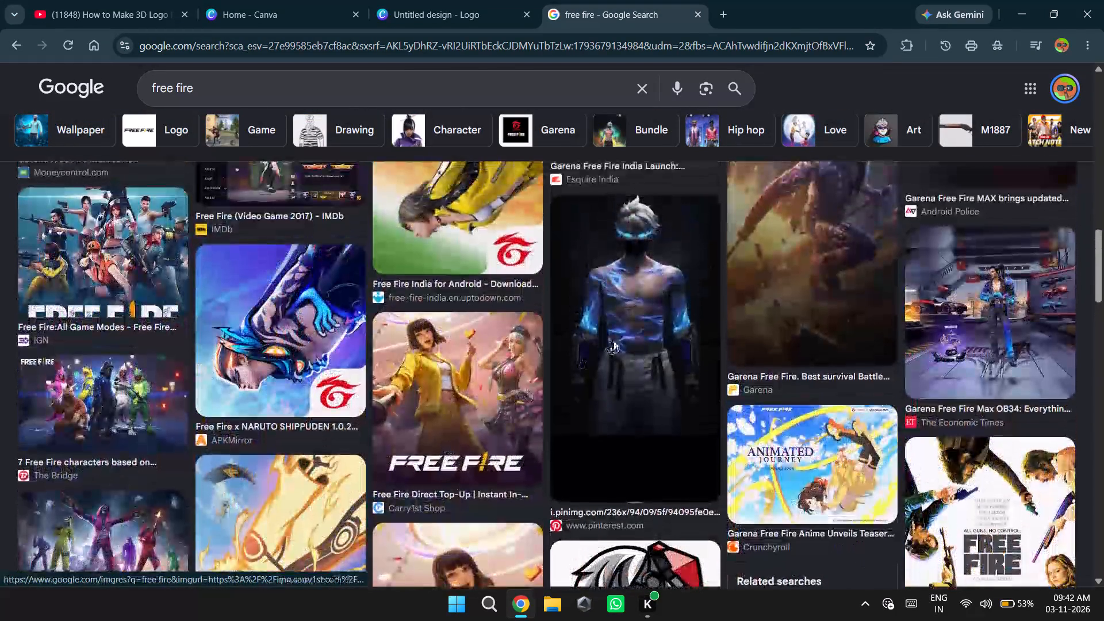
left_click(673, 240)
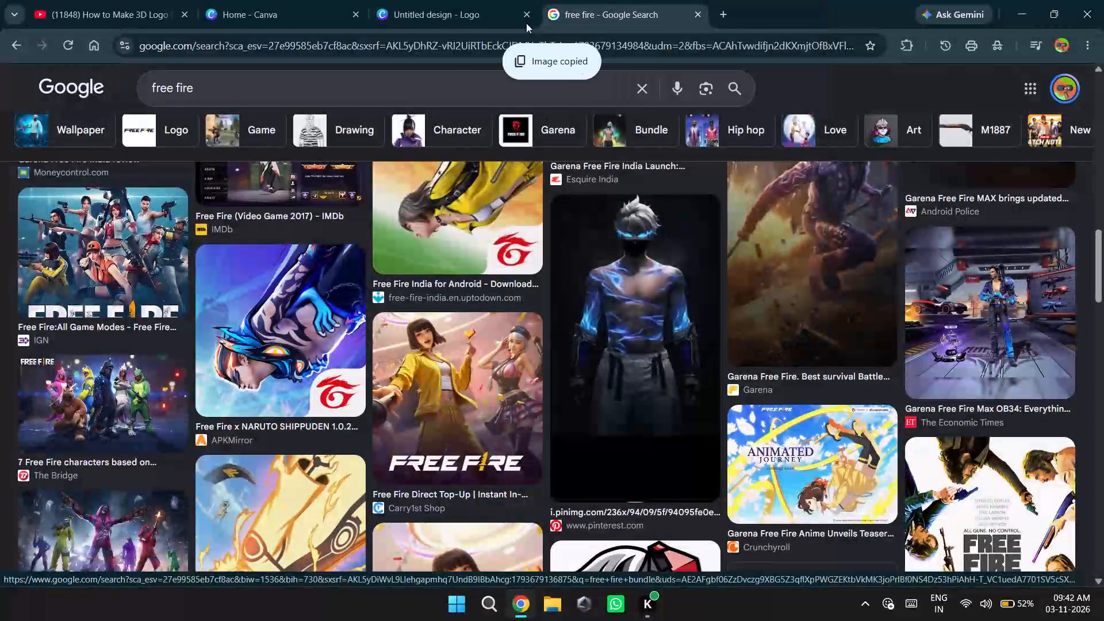
Switch to the untitled logo design and paste the copied character image onto the blank page.
left_click(437, 0)
right_click(618, 264)
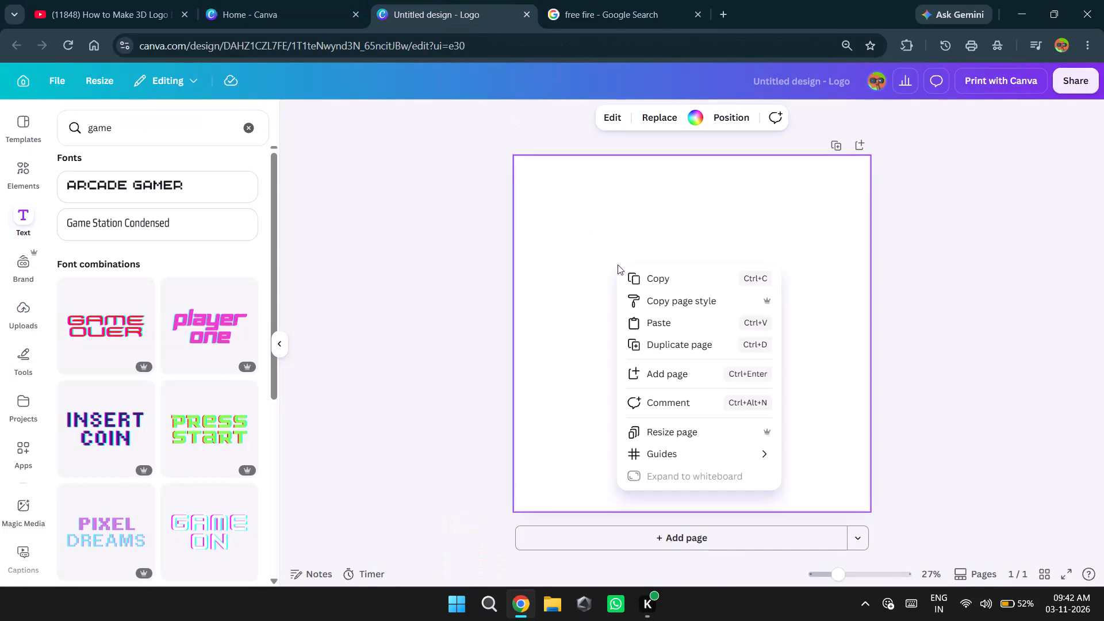
left_click(655, 323)
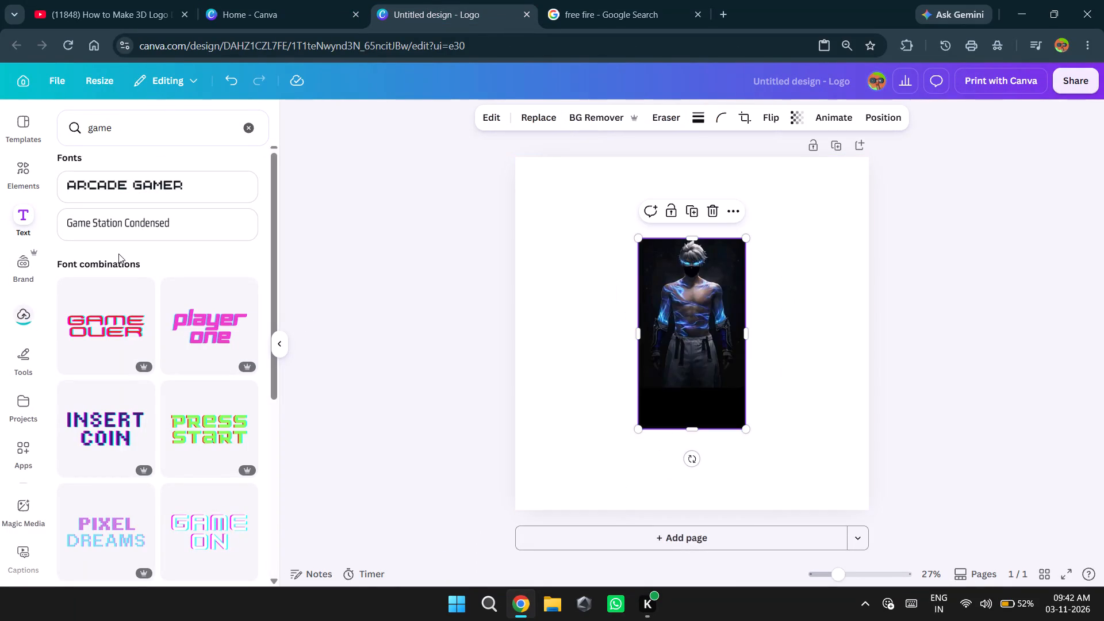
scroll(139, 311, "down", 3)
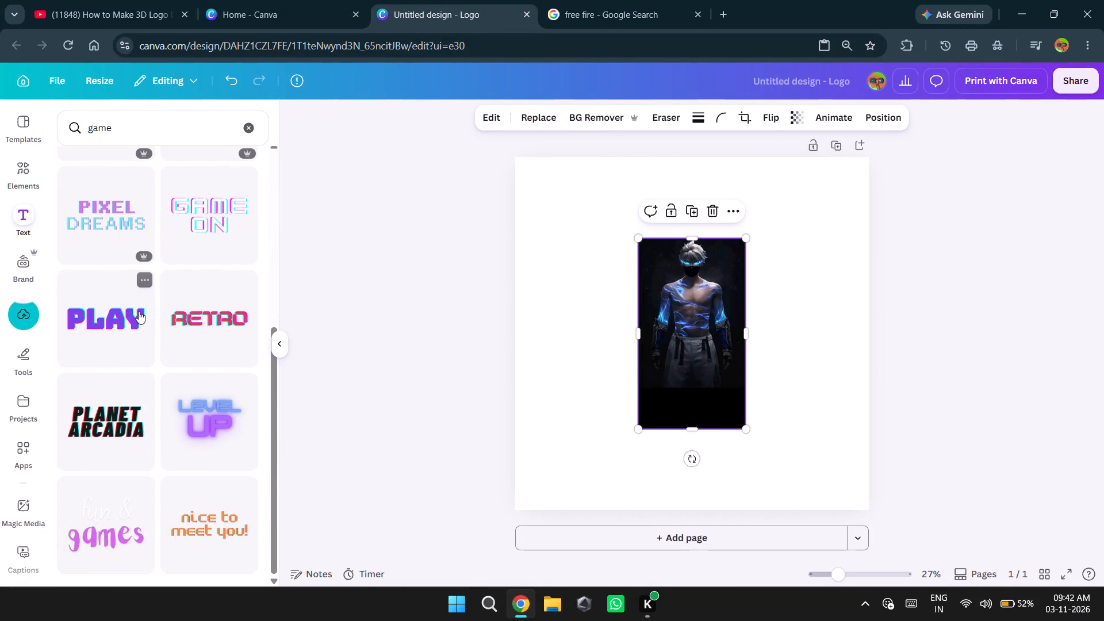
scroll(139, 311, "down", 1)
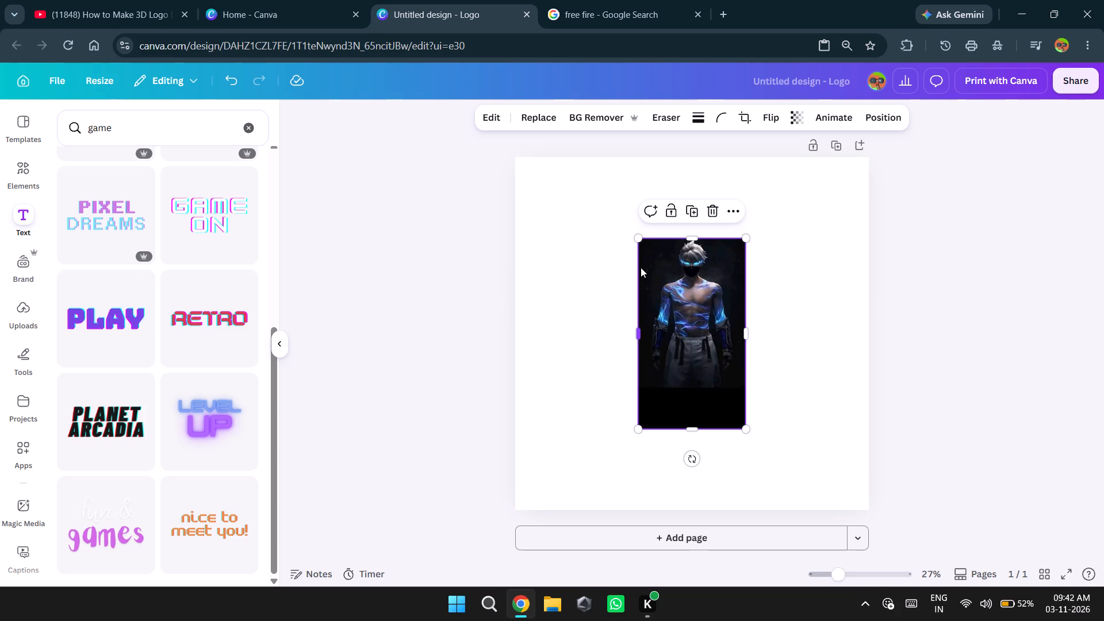
Duplicate the character image and set the copy as the page background.
left_click(691, 213)
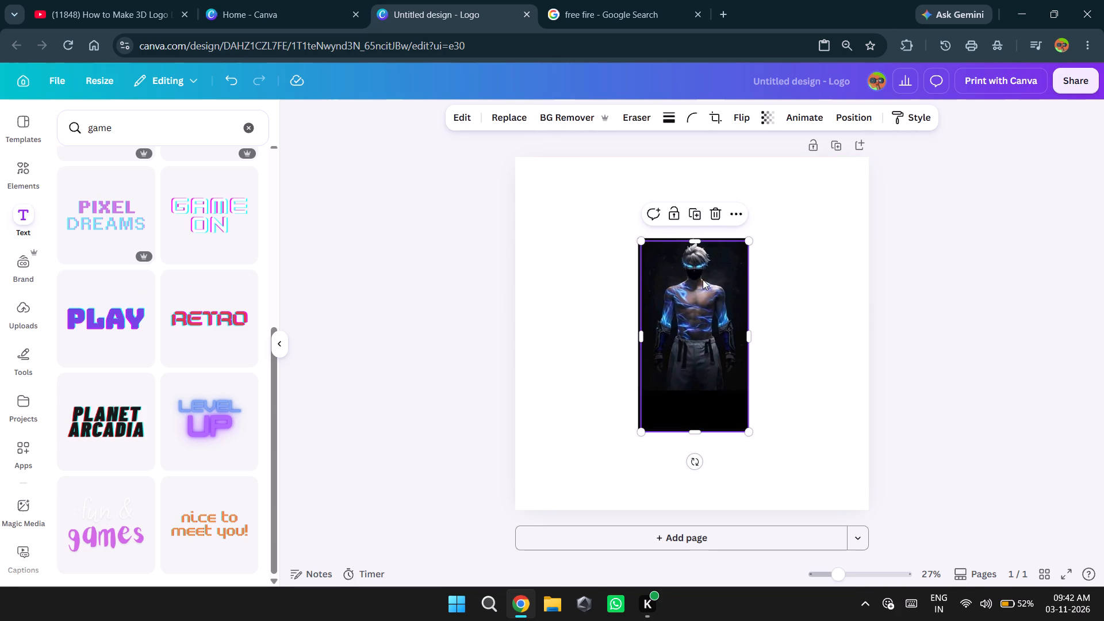
right_click(703, 279)
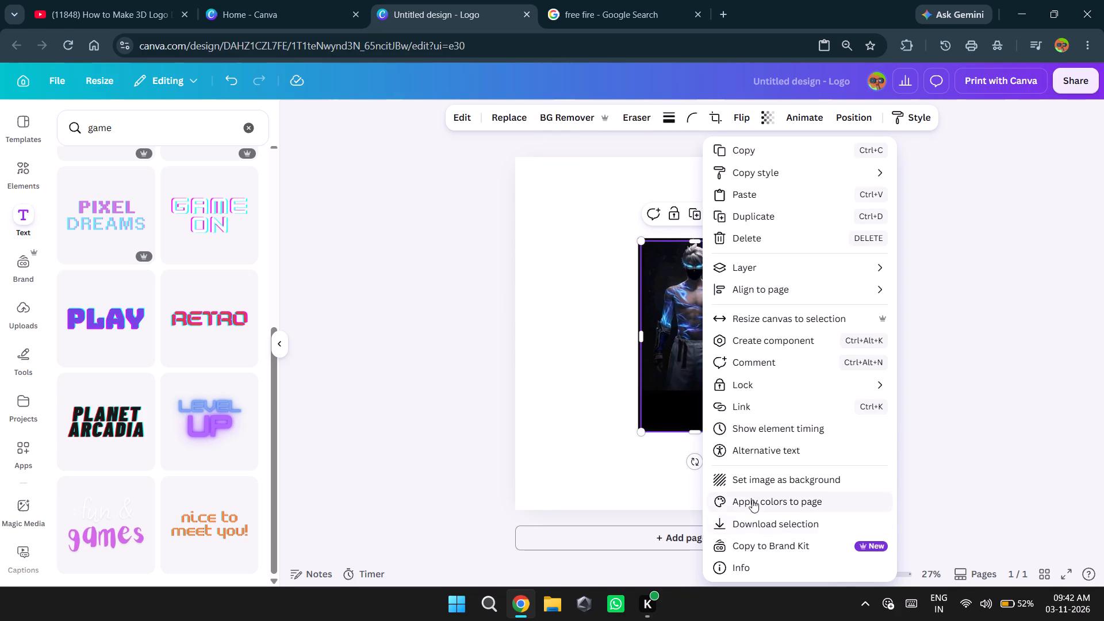
left_click(752, 486)
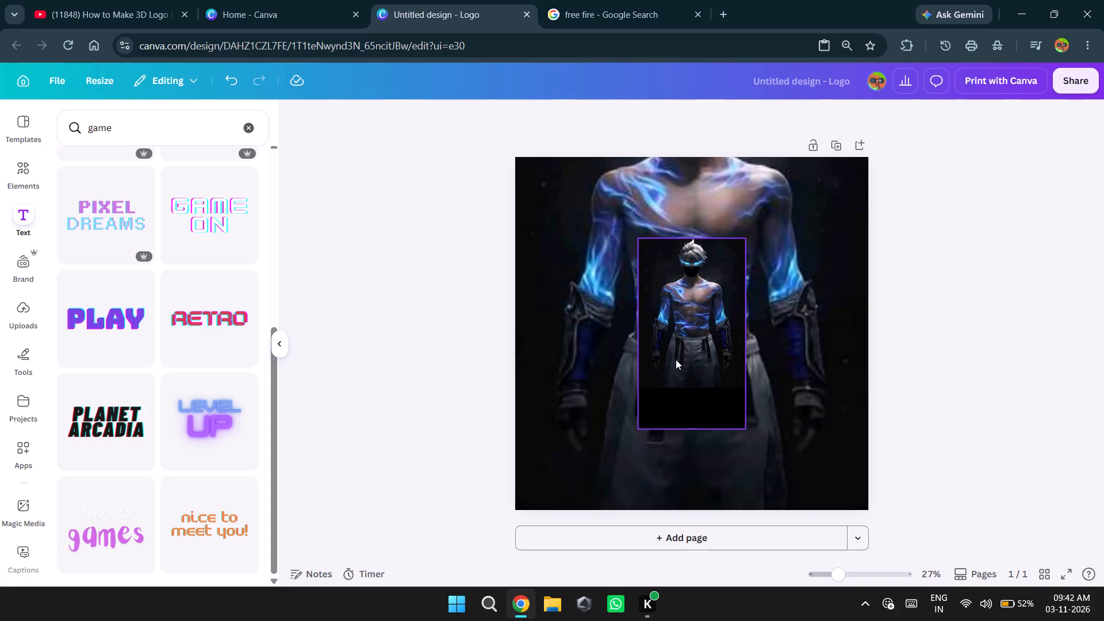
Remove the background from the foreground character image and move the cutout slightly lower on the page.
left_click(676, 359)
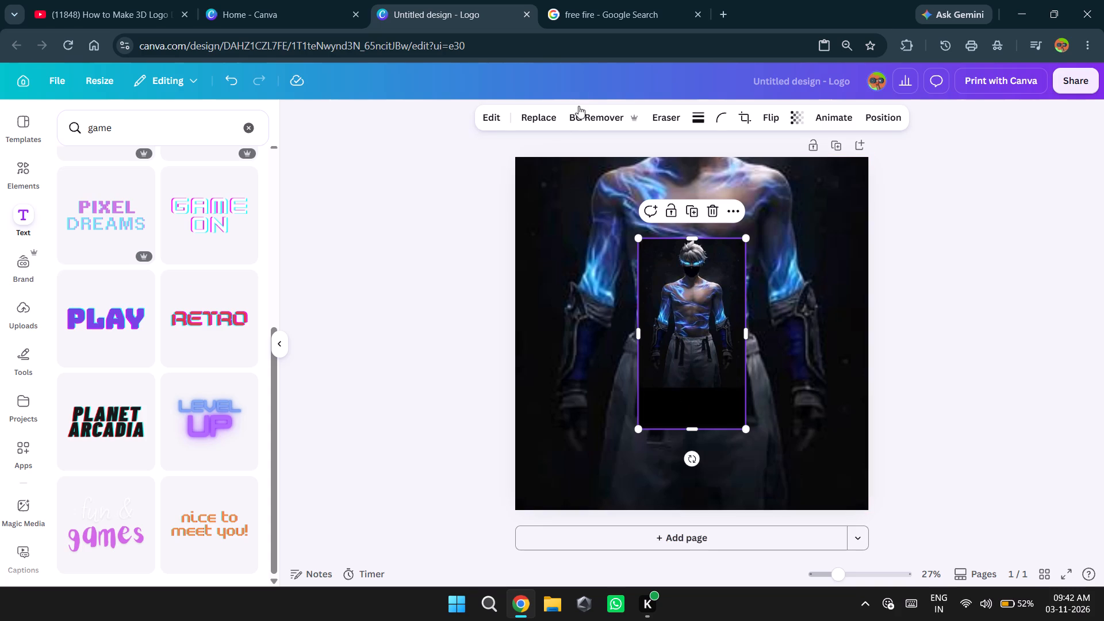
left_click(591, 112)
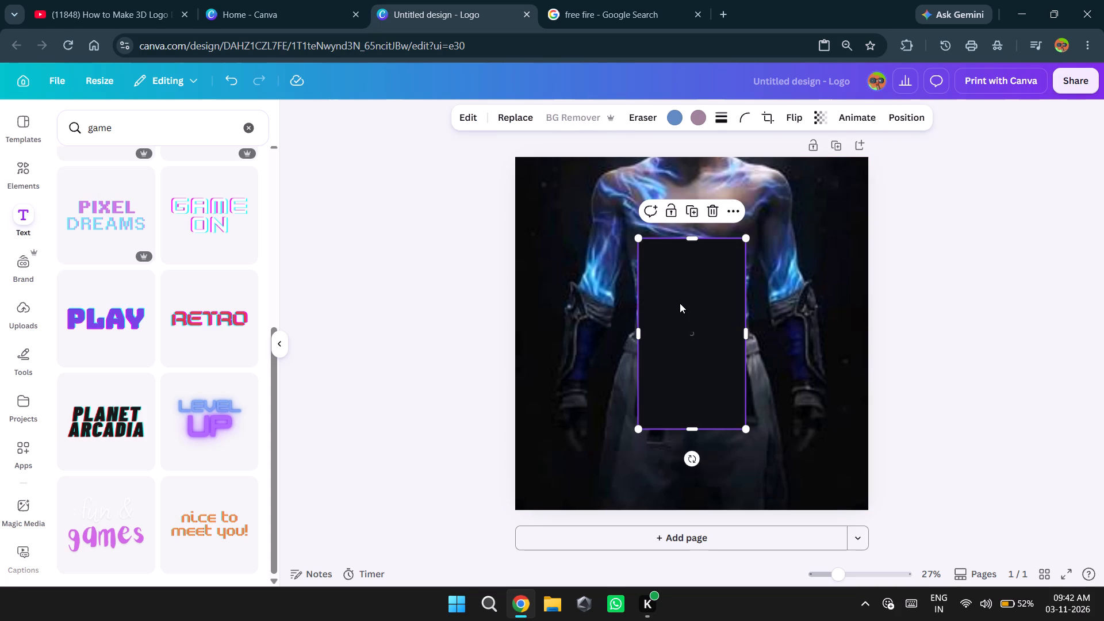
left_click(796, 350)
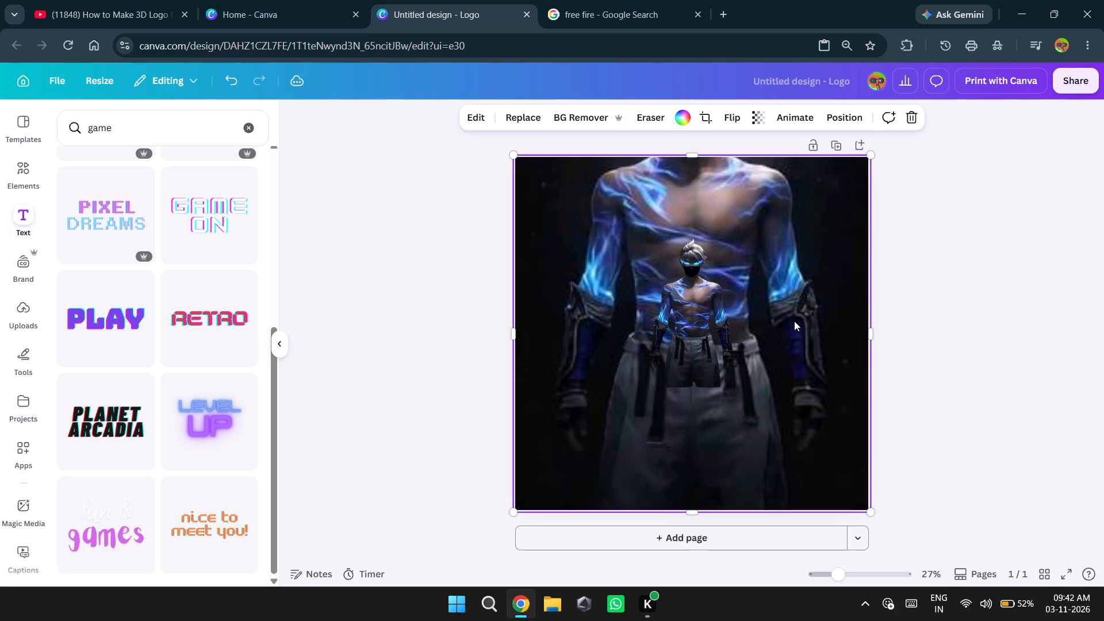
left_click(710, 311)
left_click_drag(710, 311, 704, 331)
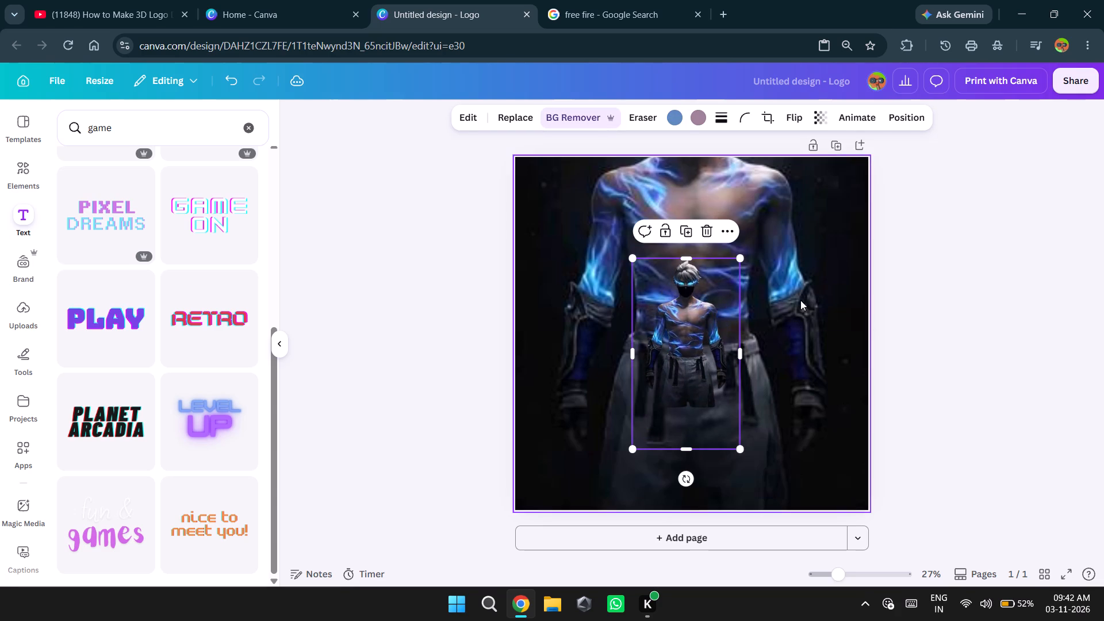
Set the transparency of the page's background image to 80.
left_click(800, 300)
left_click(758, 118)
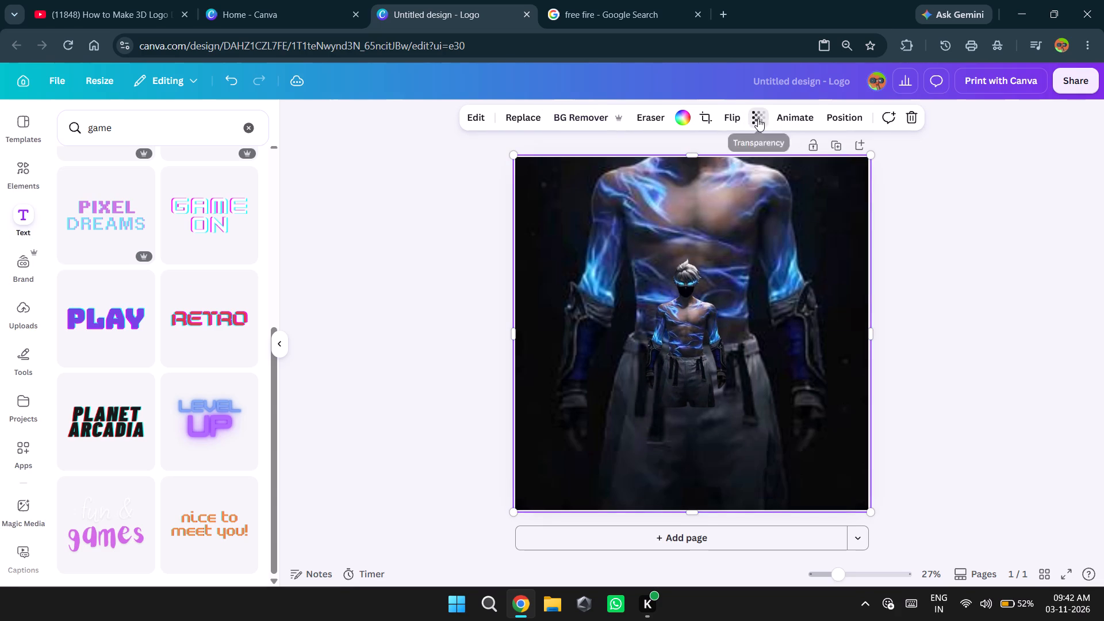
left_click(745, 171)
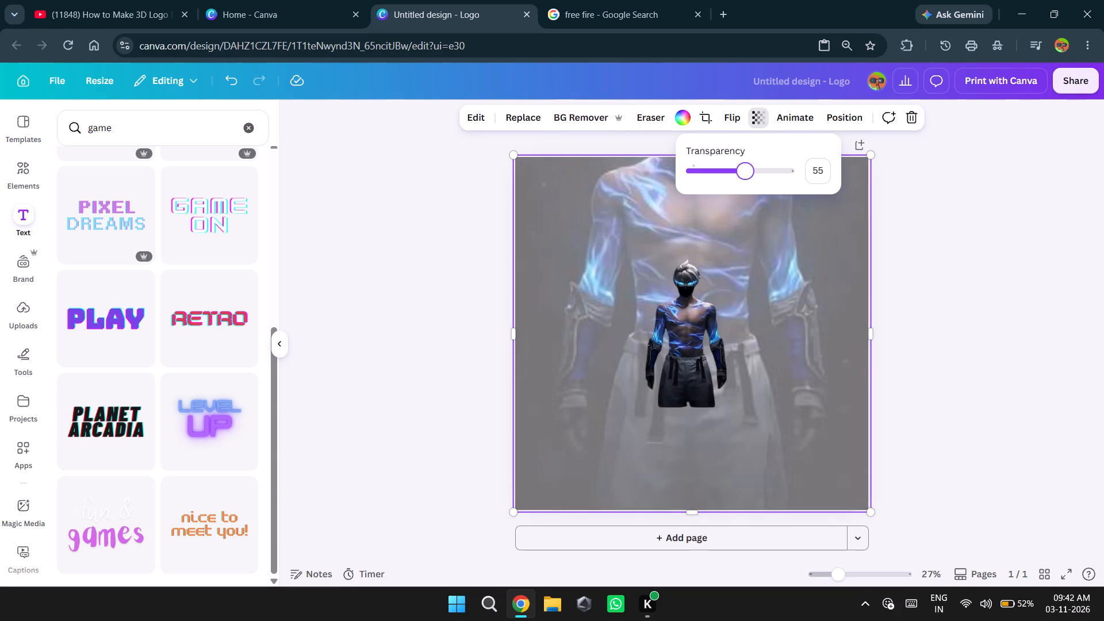
left_click(758, 171)
left_click(713, 174)
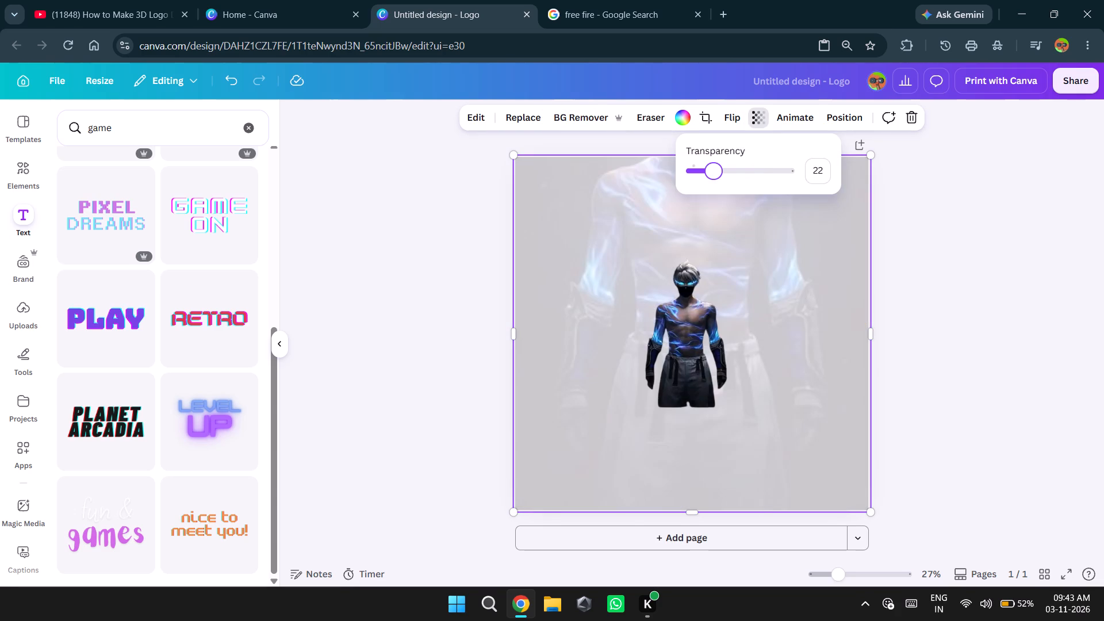
left_click_drag(747, 175, 773, 172)
left_click(773, 172)
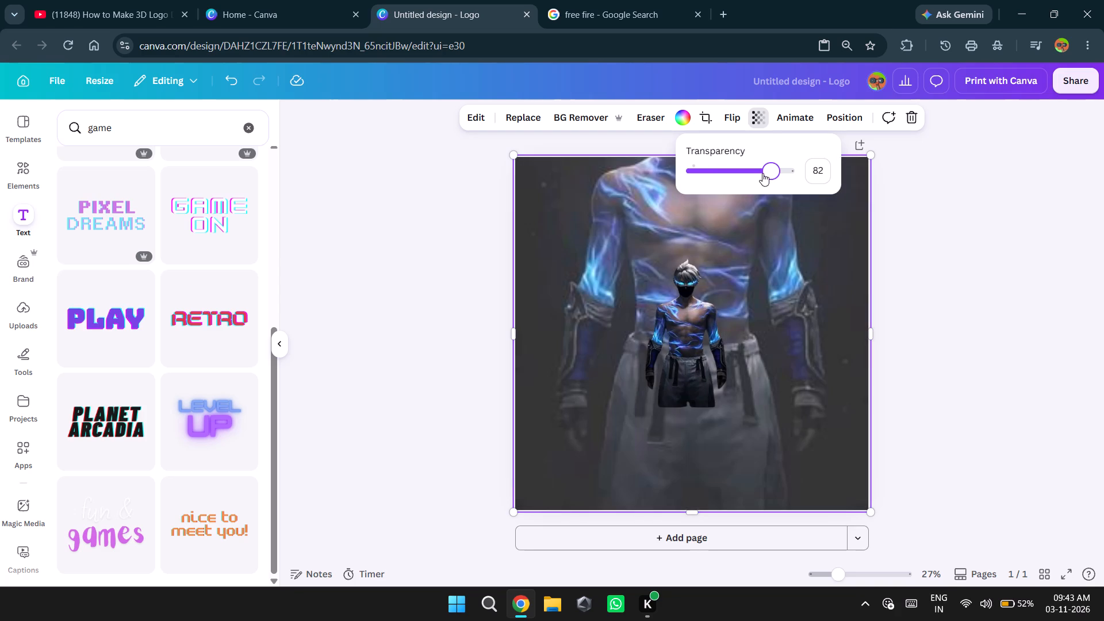
left_click(762, 174)
left_click(755, 175)
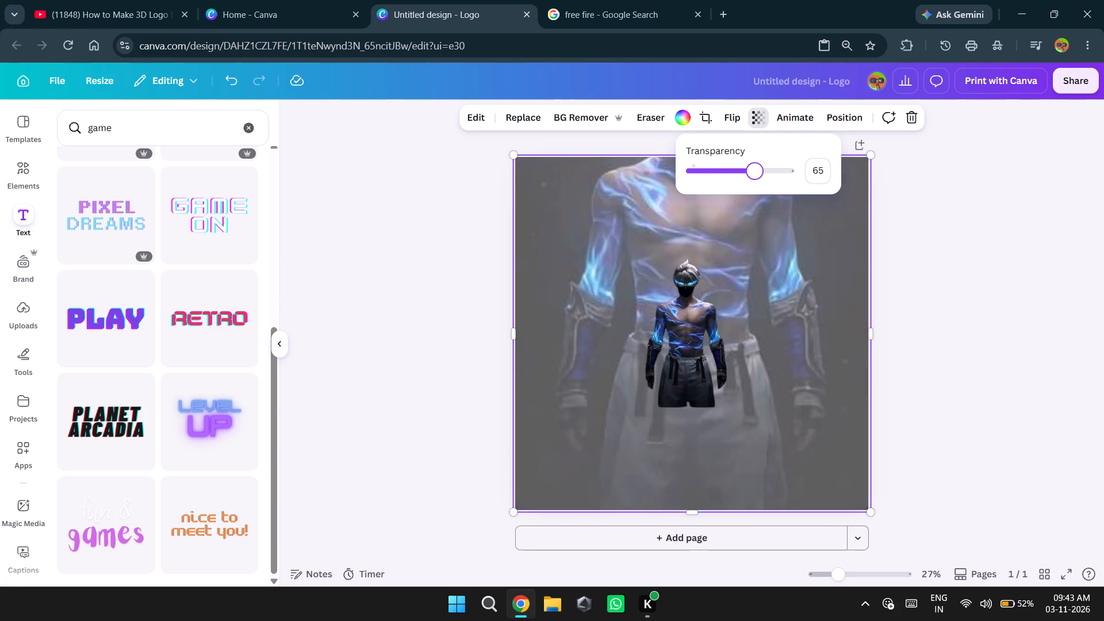
left_click(764, 175)
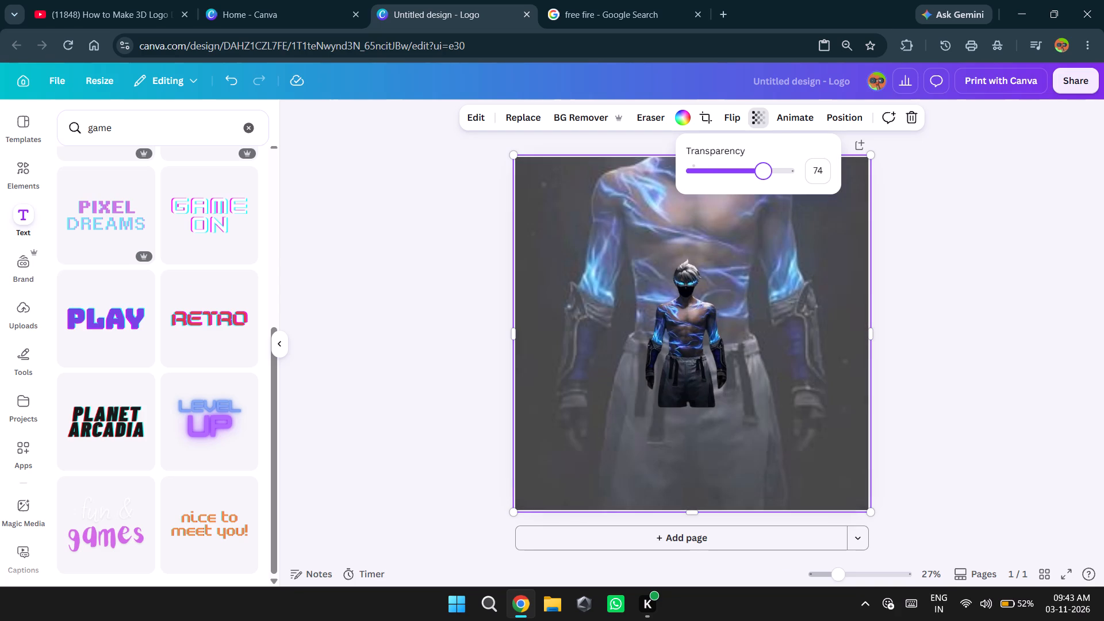
left_click(768, 175)
left_click(777, 175)
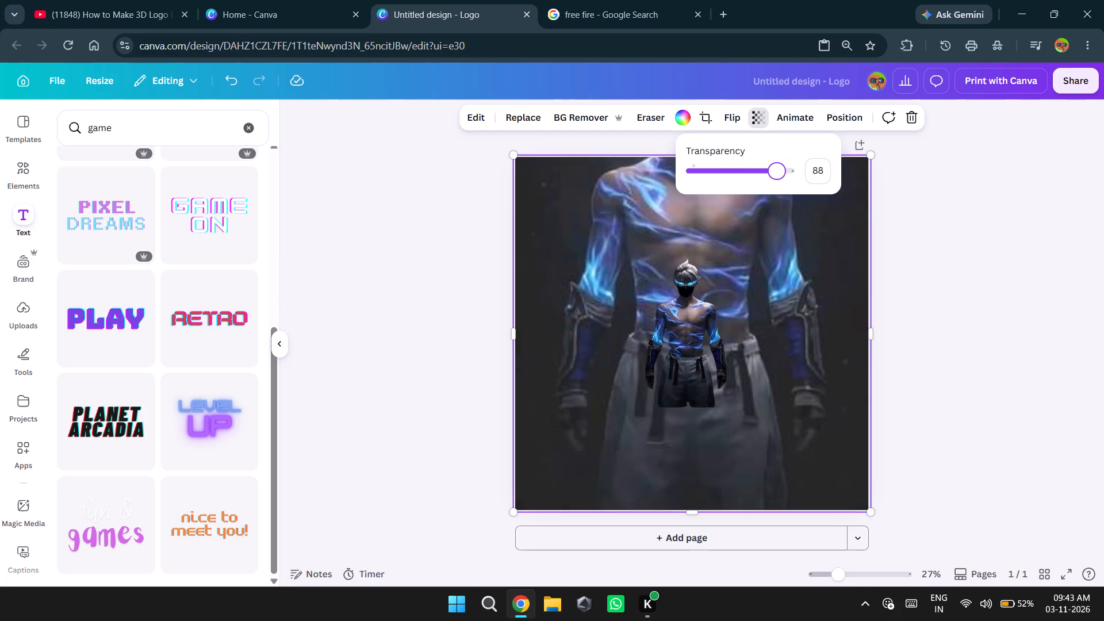
left_click(773, 175)
left_click(766, 175)
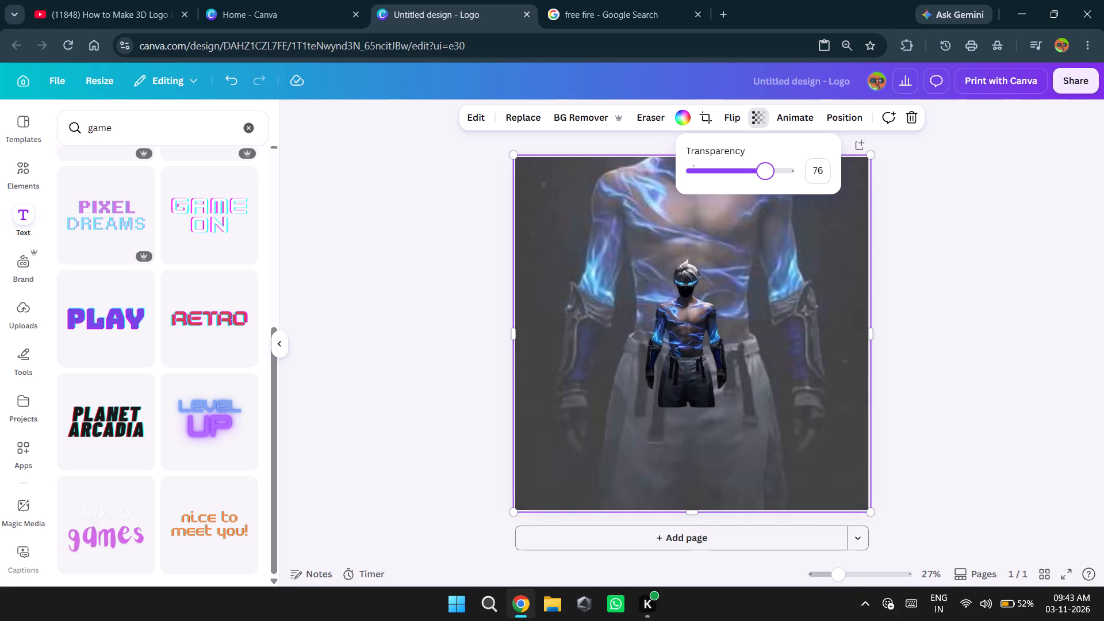
key("Right")
key("Right")
key("Right")
key("Right")
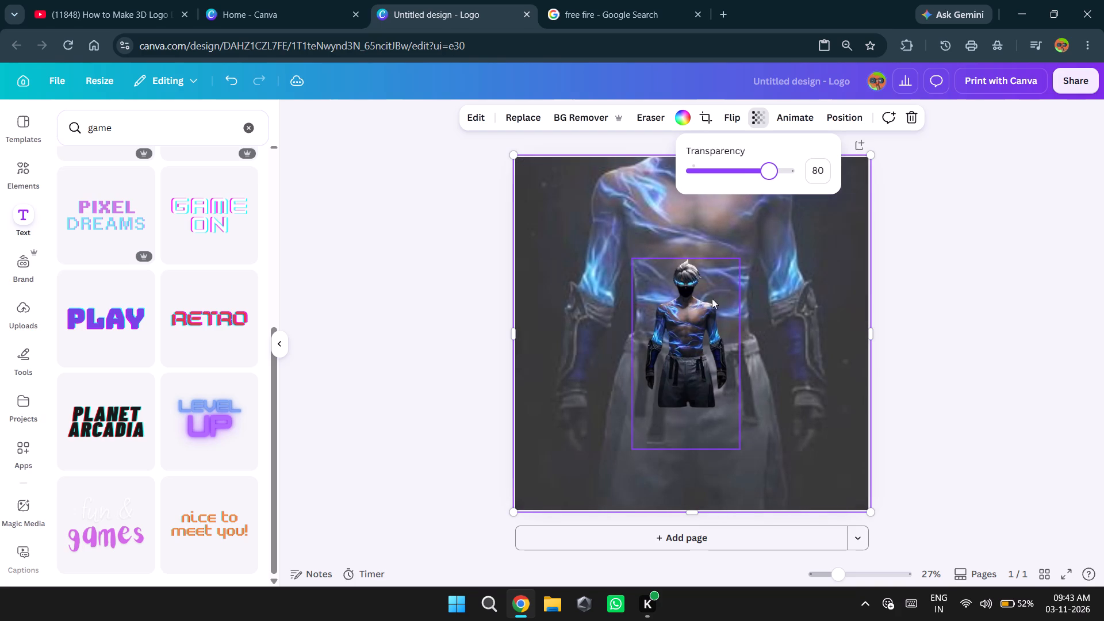
Enlarge the foreground character cutout and centre it so the figure fills most of the page height.
left_click(691, 336)
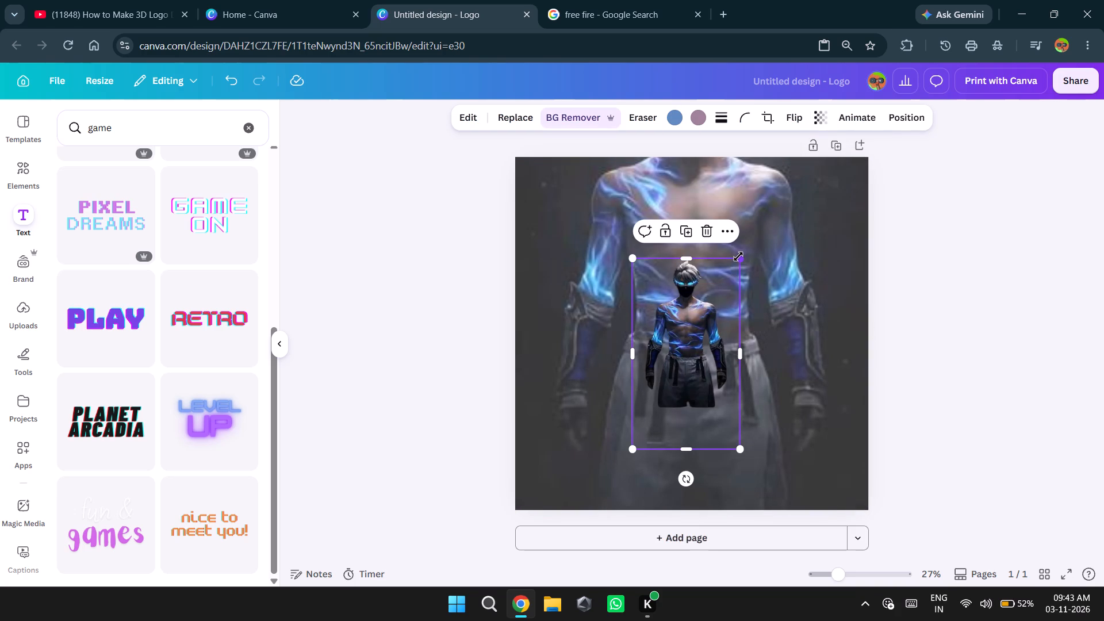
left_click_drag(738, 258, 814, 199)
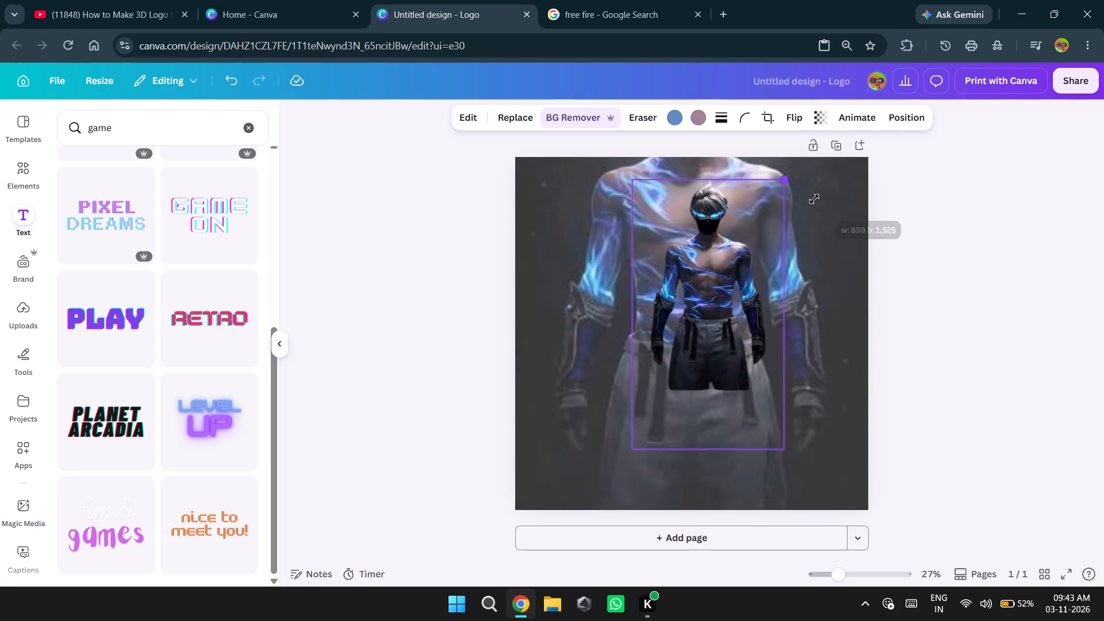
left_click_drag(814, 199, 811, 205)
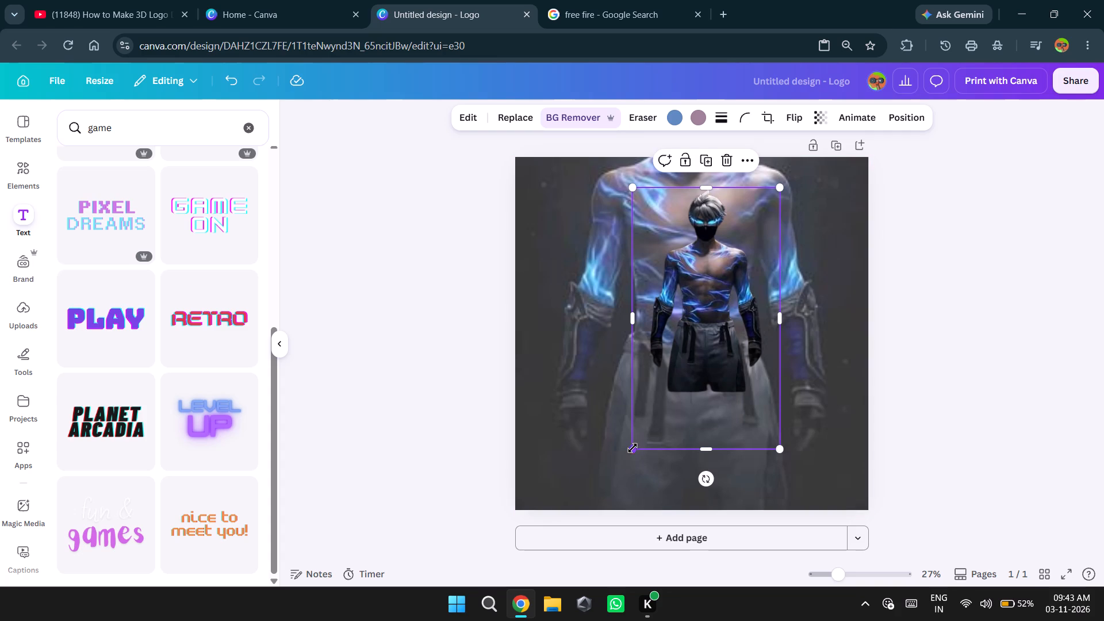
left_click_drag(632, 447, 556, 478)
left_click_drag(696, 381, 693, 395)
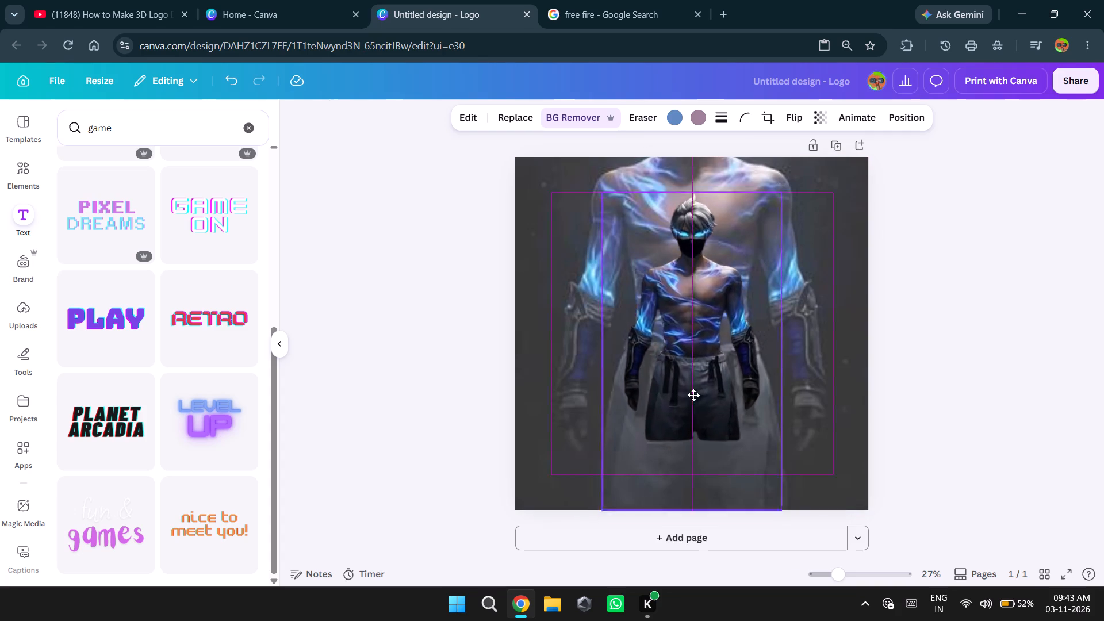
left_click_drag(693, 395, 694, 461)
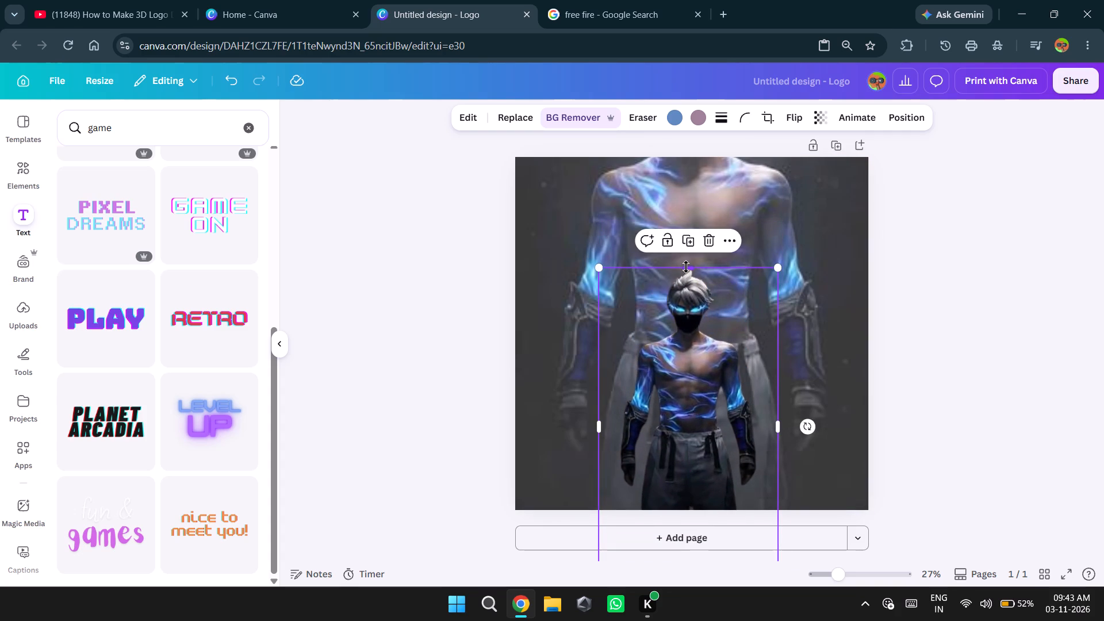
left_click_drag(686, 267, 681, 182)
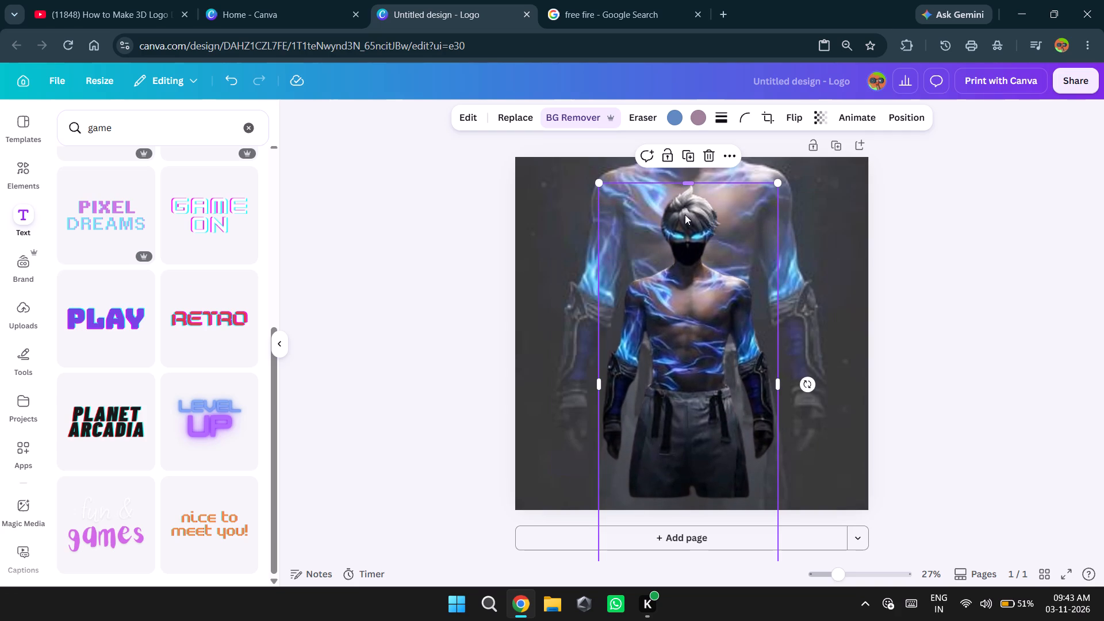
left_click(681, 341)
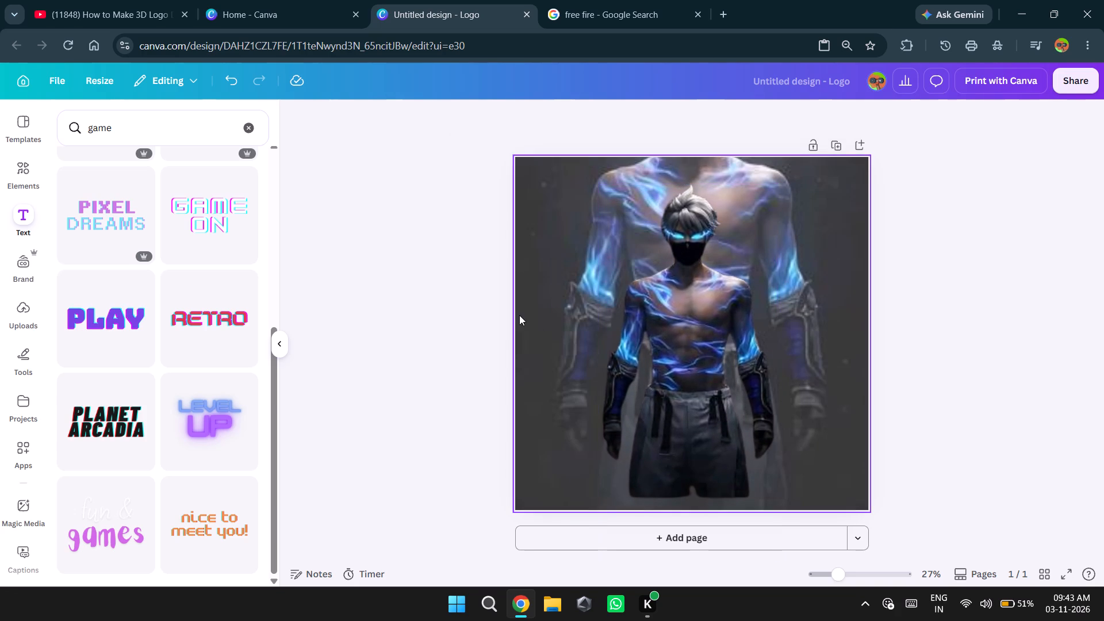
Change the colour behind the page's faded background image to black after trying grey and white.
left_click(543, 319)
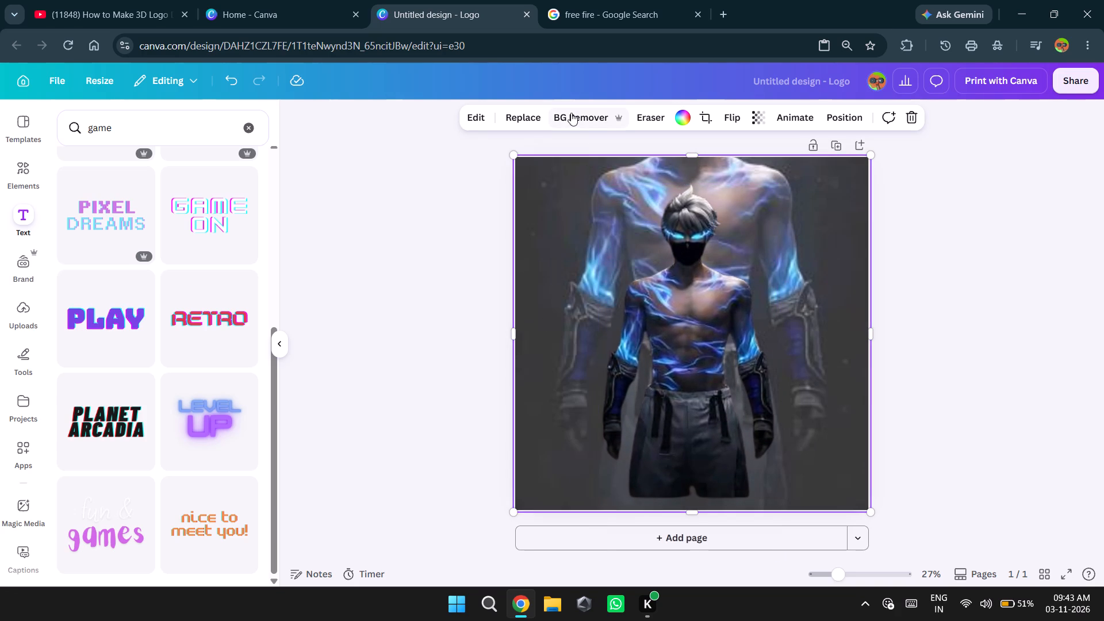
left_click(679, 113)
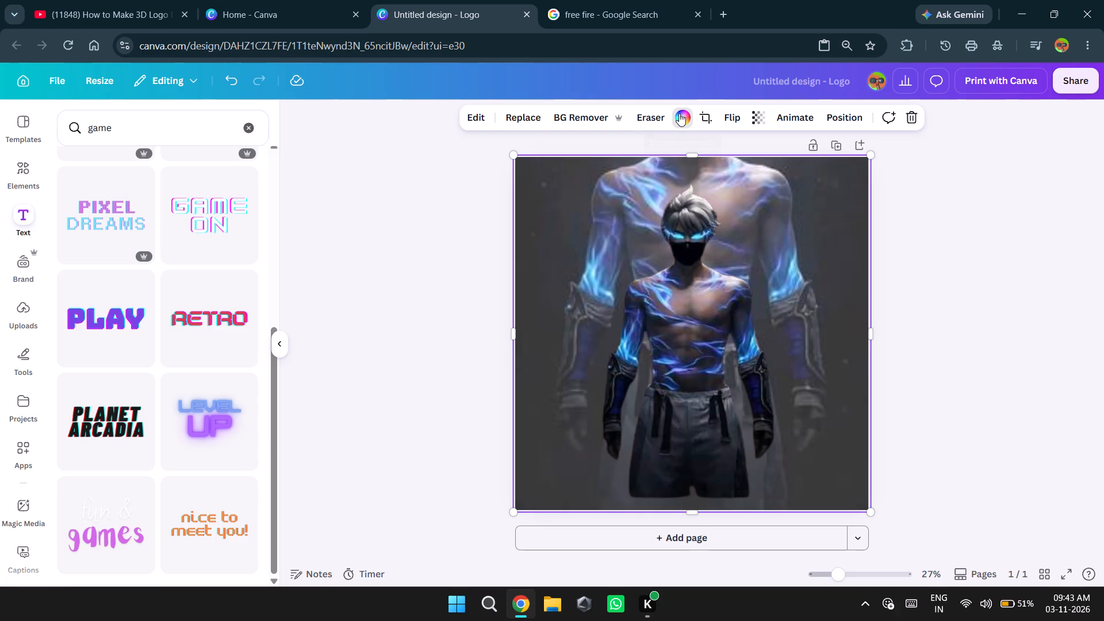
left_click(186, 405)
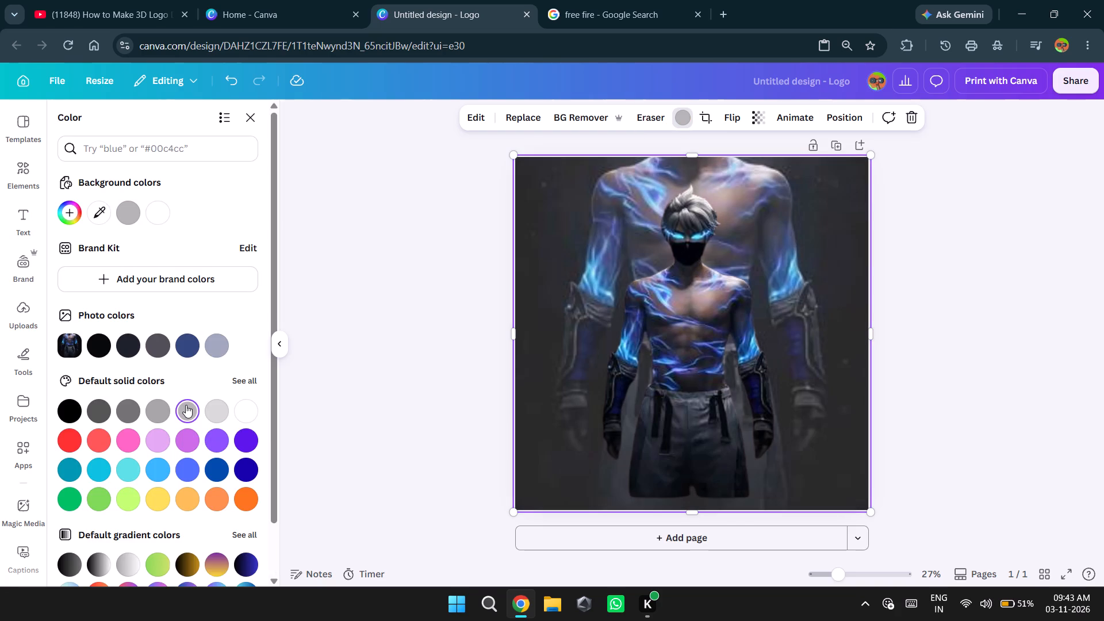
left_click(241, 411)
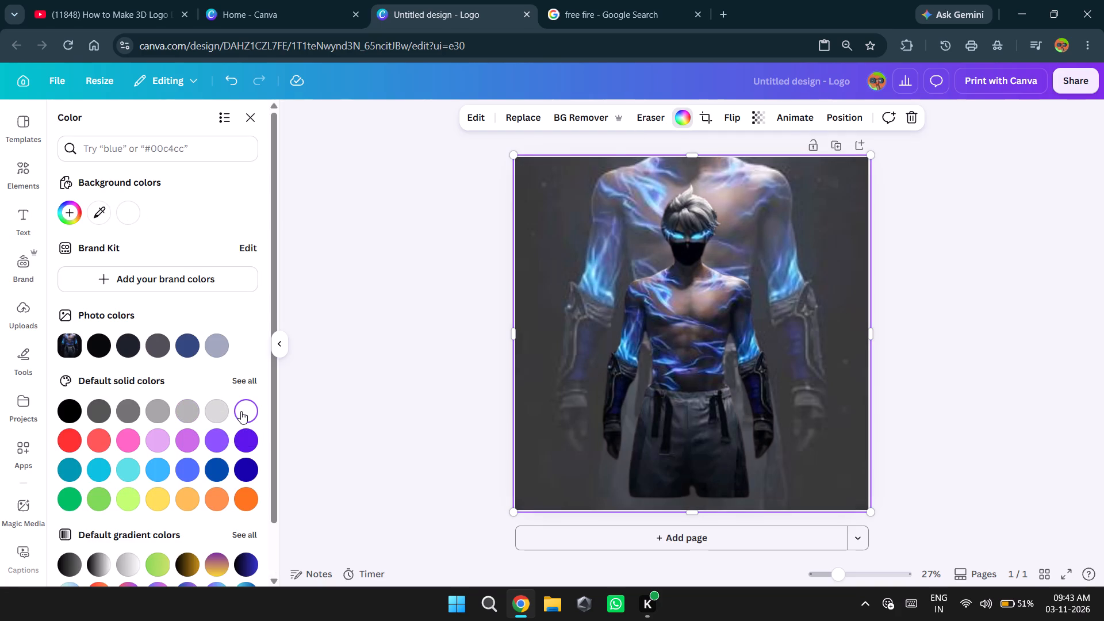
left_click(183, 411)
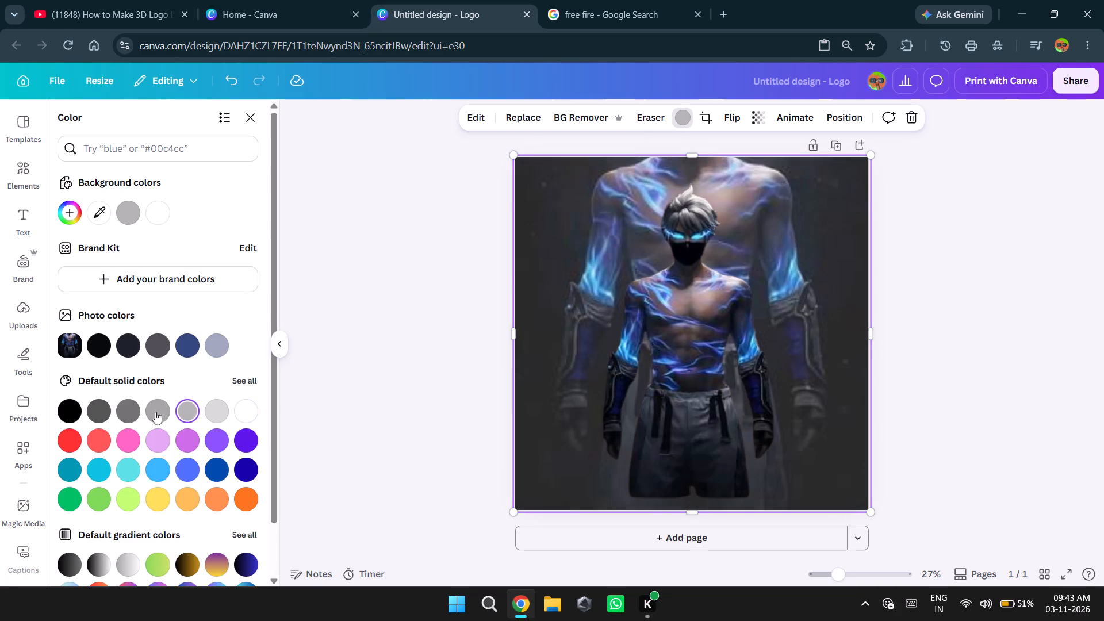
left_click(69, 408)
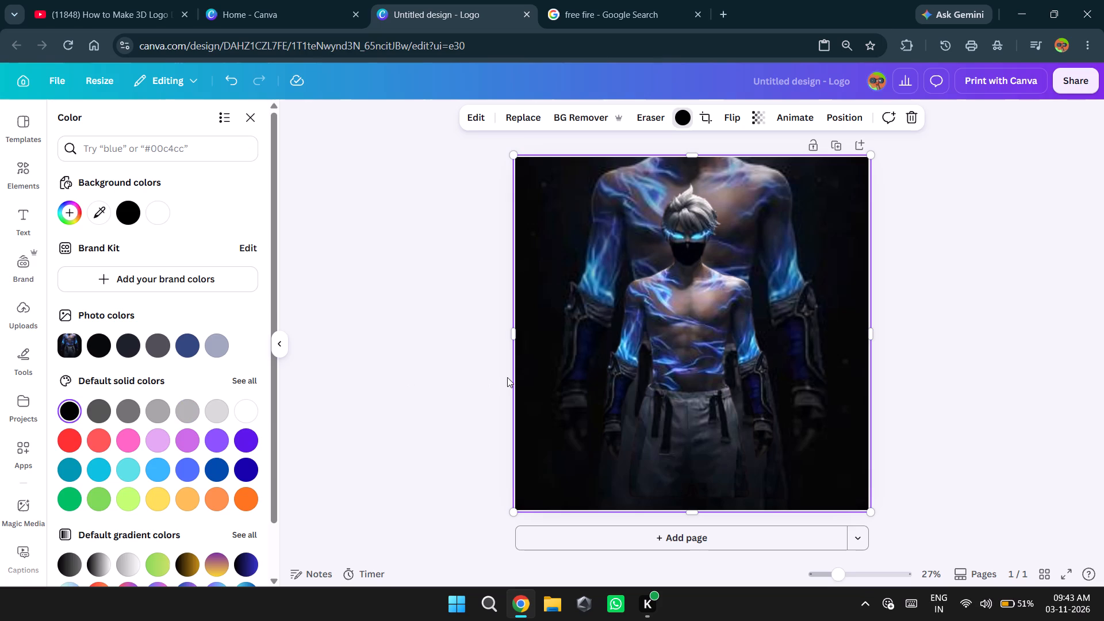
Set the transparency of the page's background image to 50.
left_click(666, 366)
left_click(816, 246)
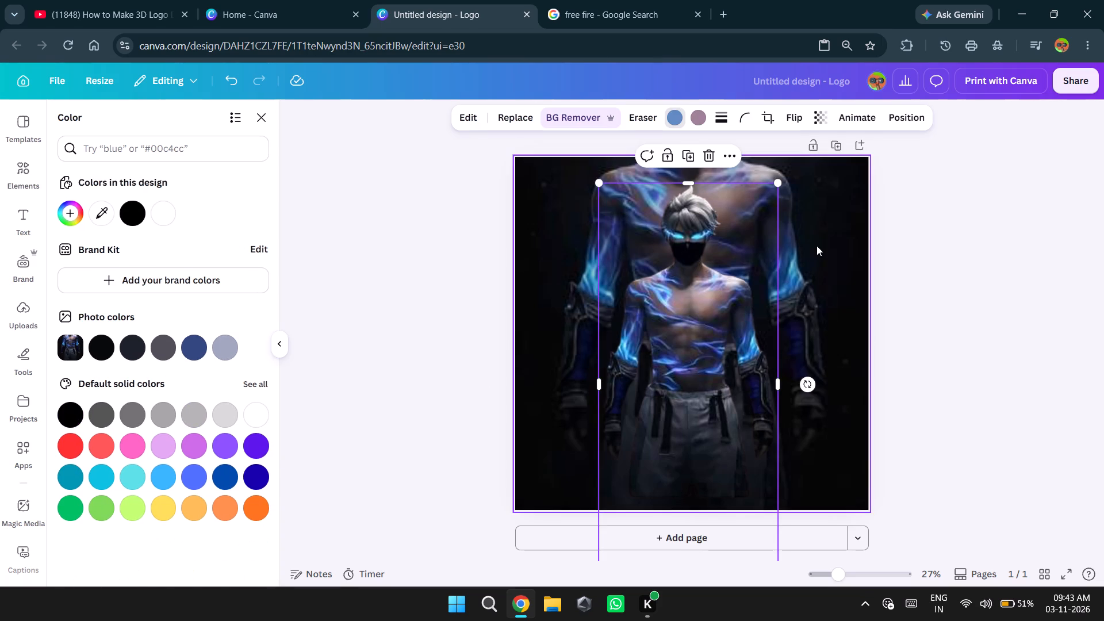
left_click(751, 126)
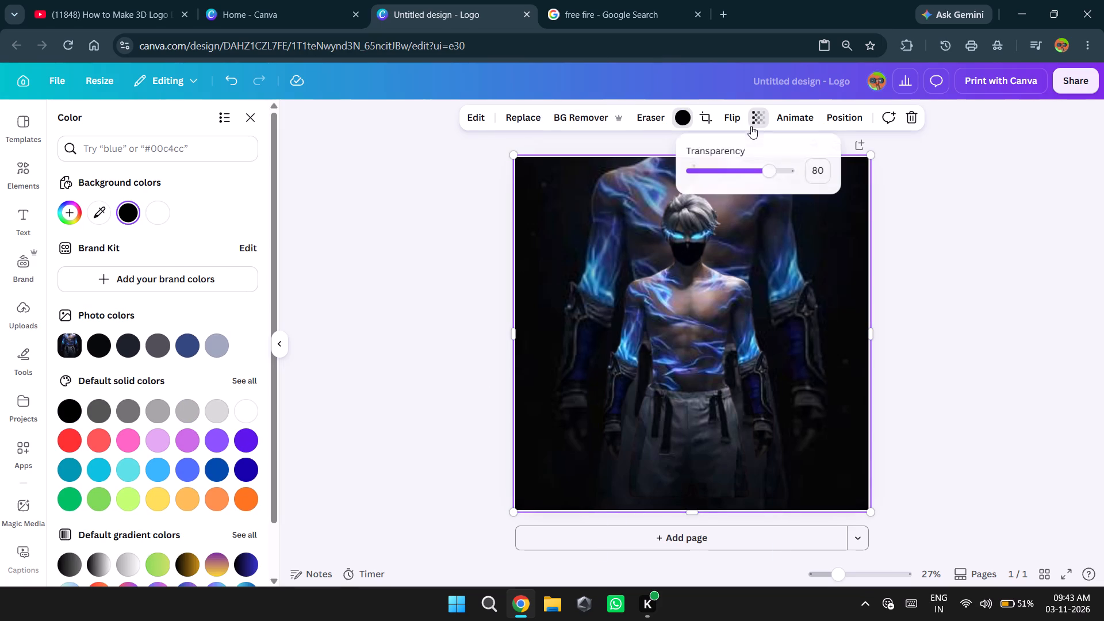
left_click(743, 168)
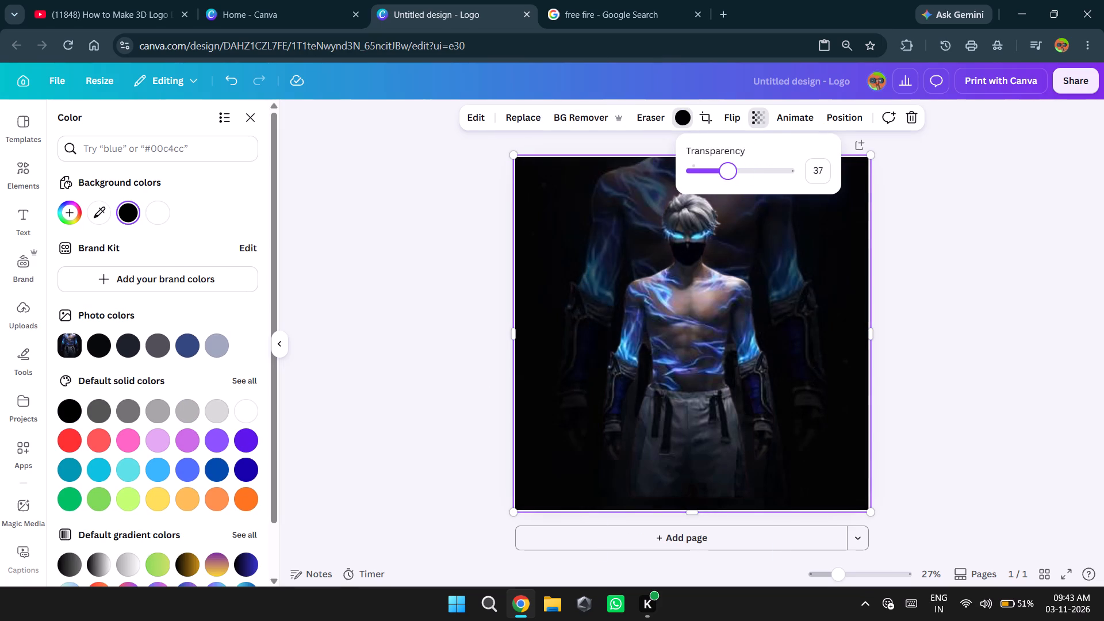
left_click(728, 171)
left_click(714, 174)
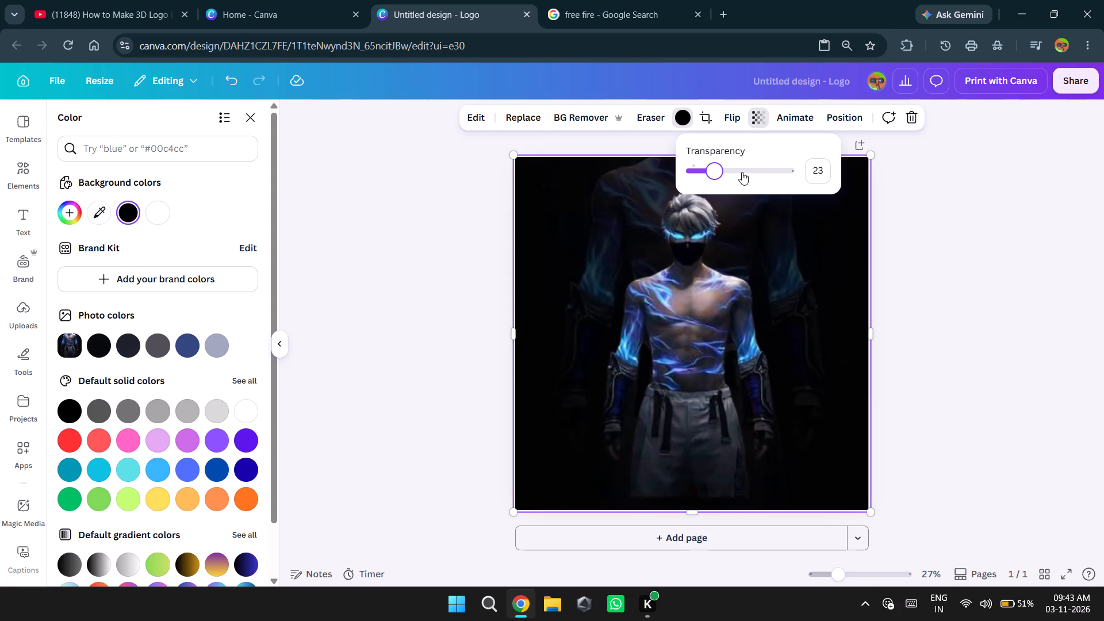
left_click(742, 172)
left_click(733, 172)
left_click(740, 174)
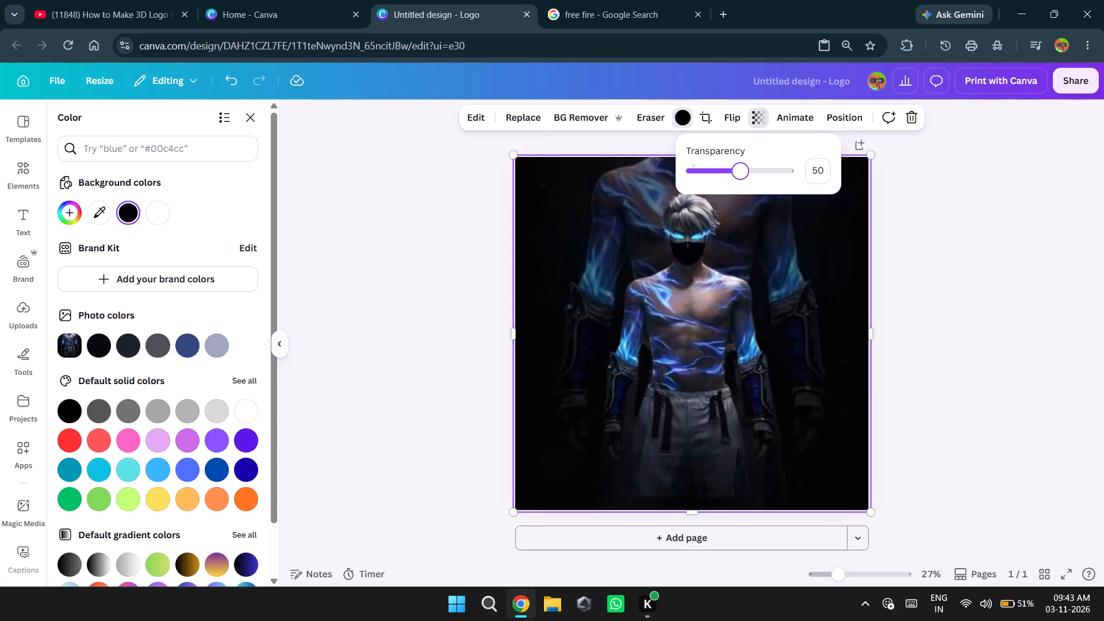
Upscale the foreground character cutout with Photo Upscaler and replace the selected image with the upscaled version.
left_click(666, 363)
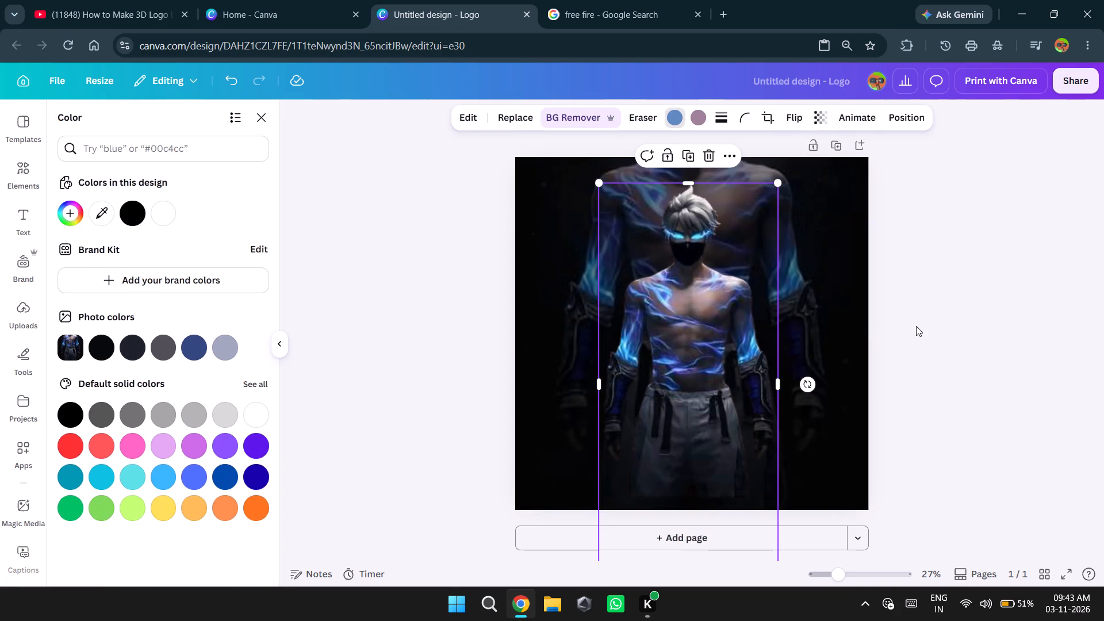
left_click(760, 341)
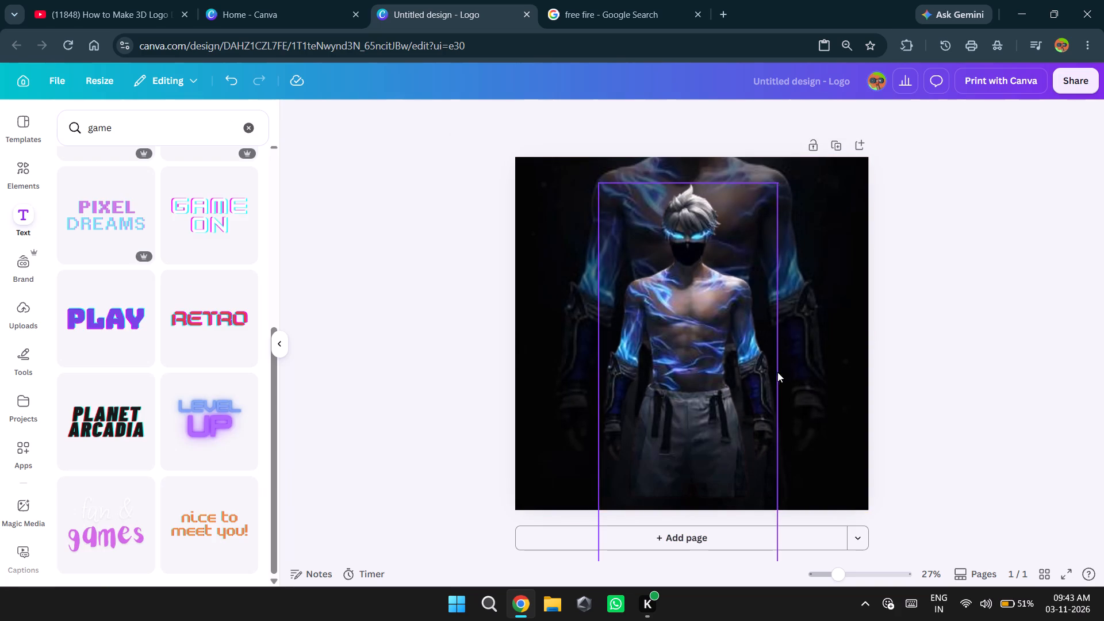
left_click(691, 299)
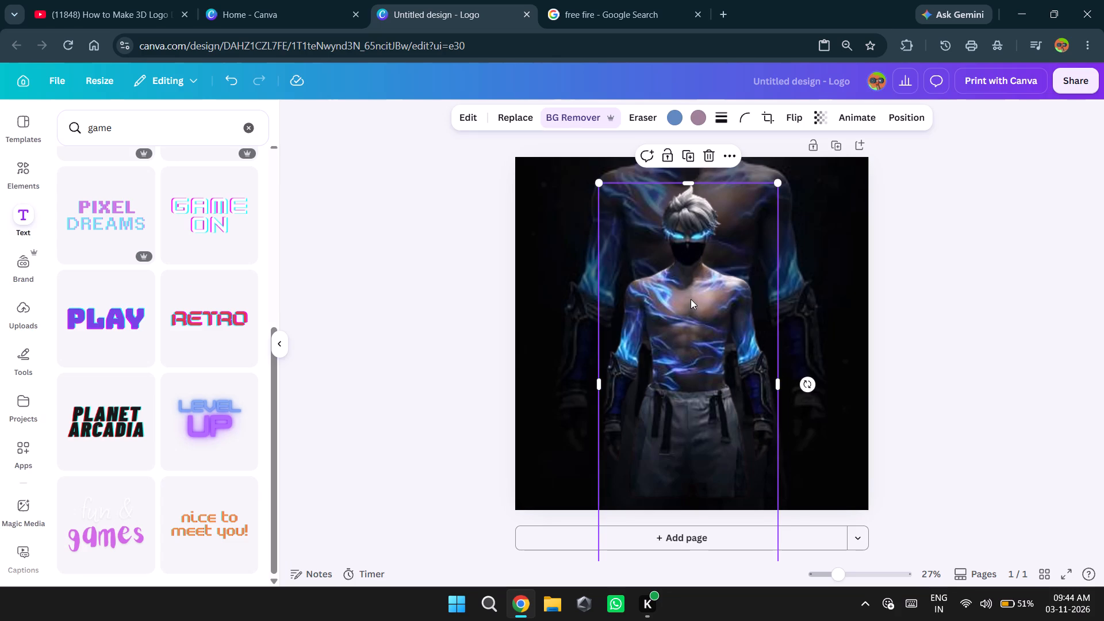
scroll(10, 576, "down", 4)
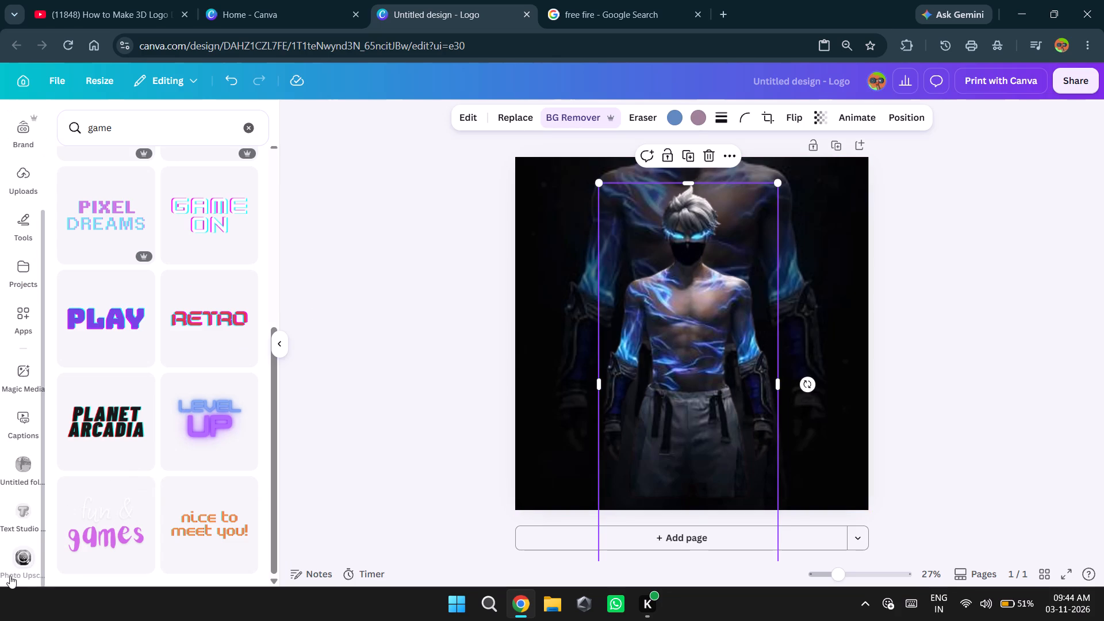
left_click(13, 561)
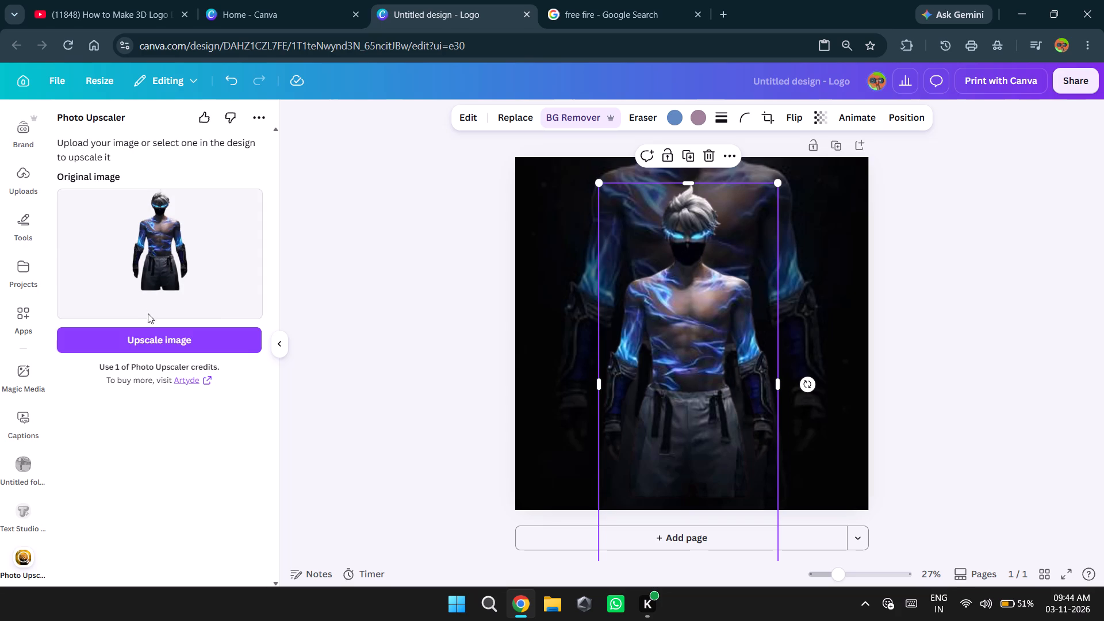
left_click(152, 334)
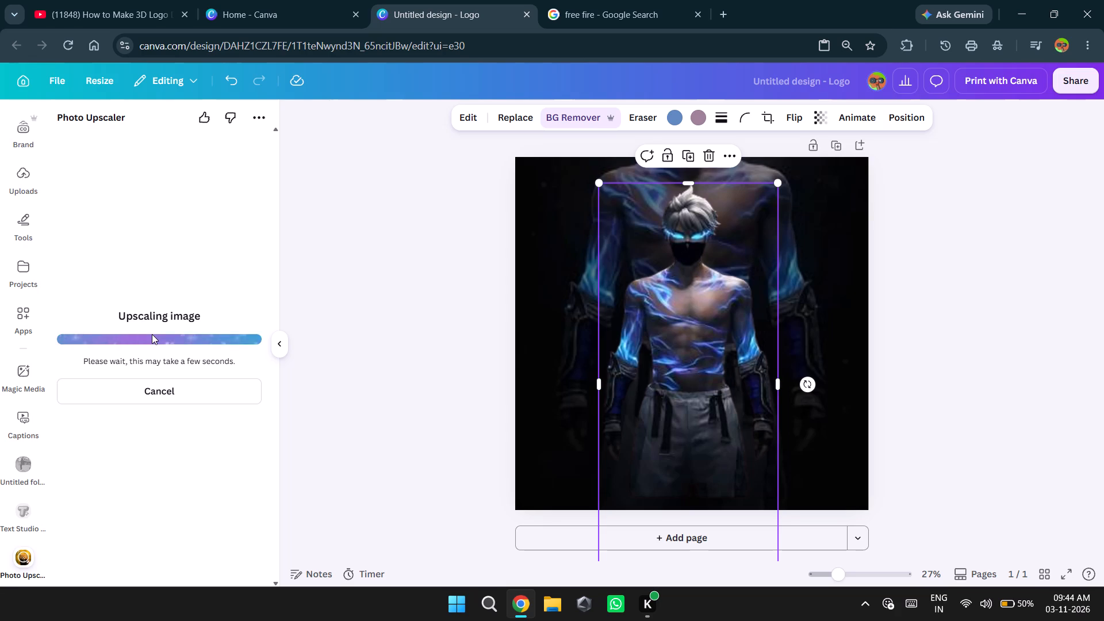
left_click(165, 317)
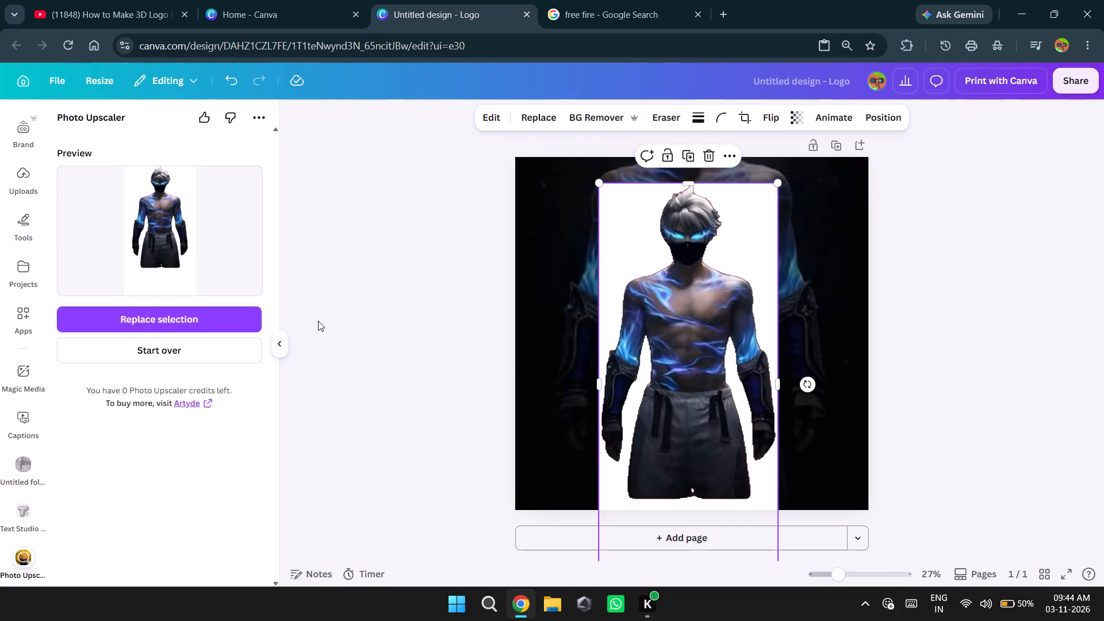
Remove the white background from the upscaled character image.
left_click(919, 285)
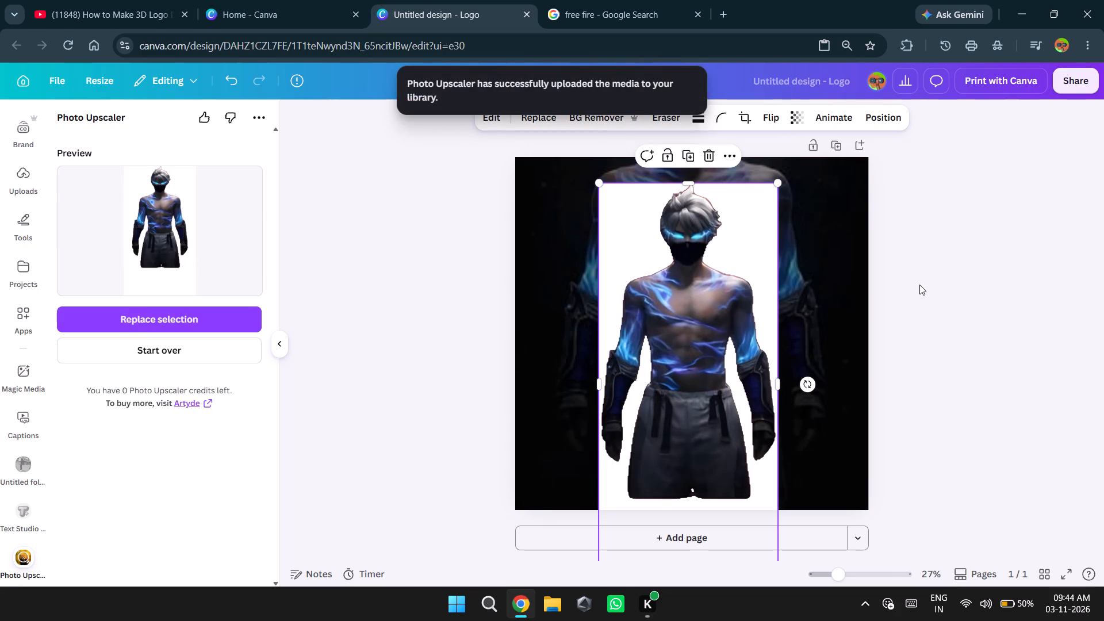
left_click(726, 290)
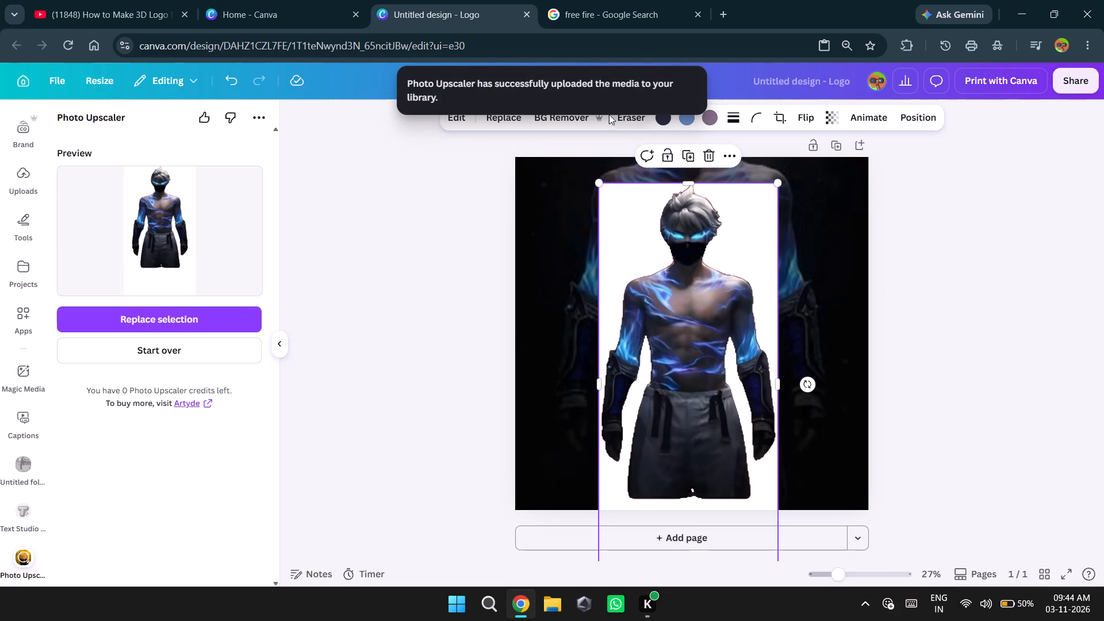
left_click(570, 119)
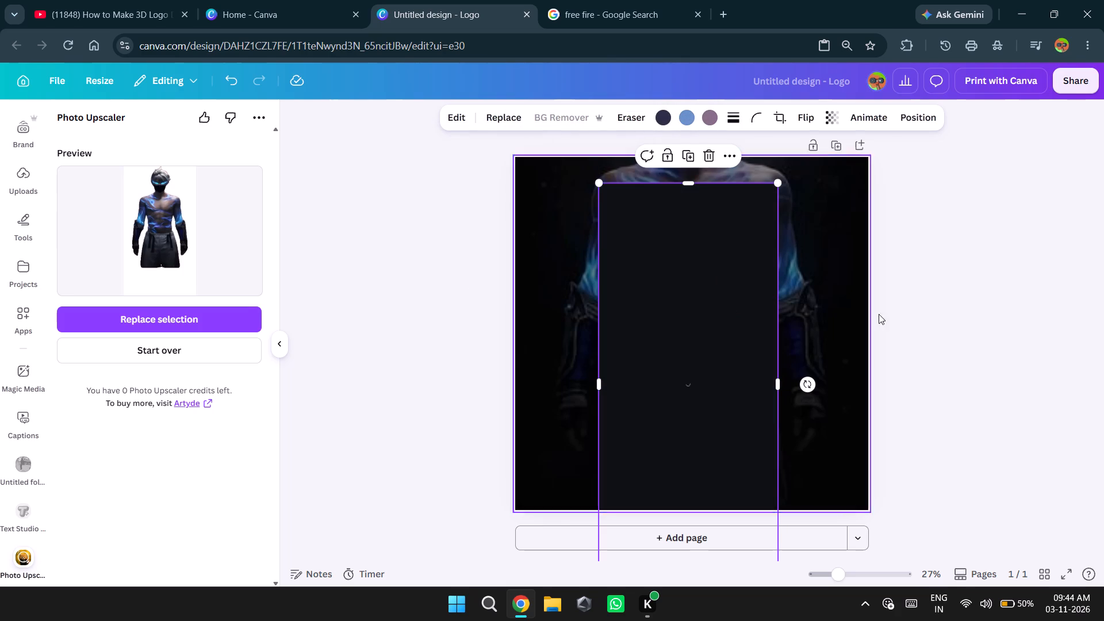
left_click(901, 354)
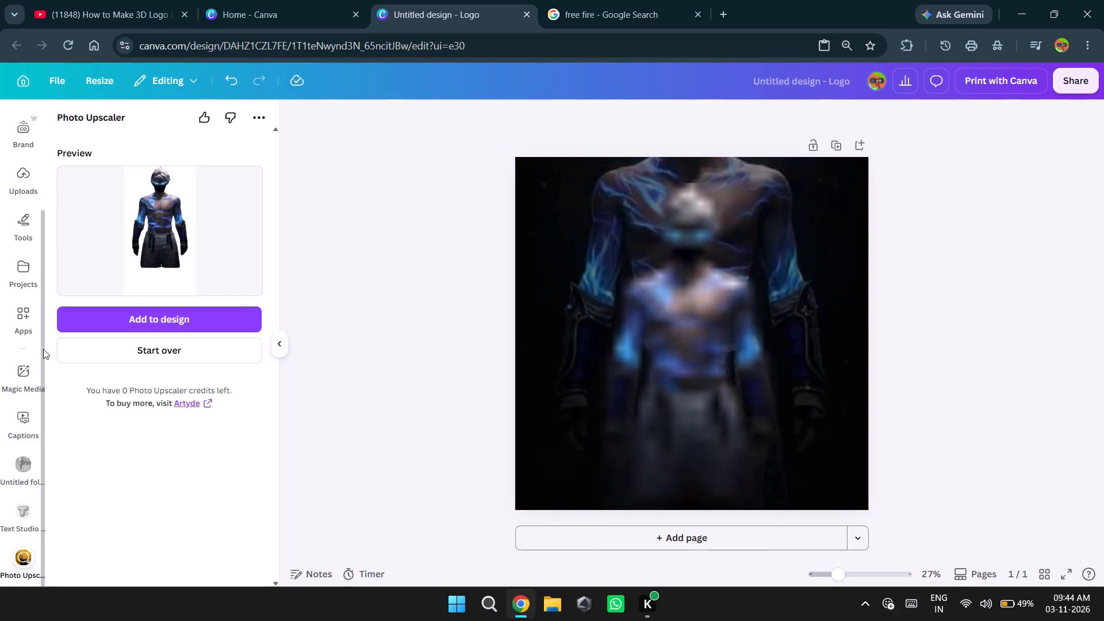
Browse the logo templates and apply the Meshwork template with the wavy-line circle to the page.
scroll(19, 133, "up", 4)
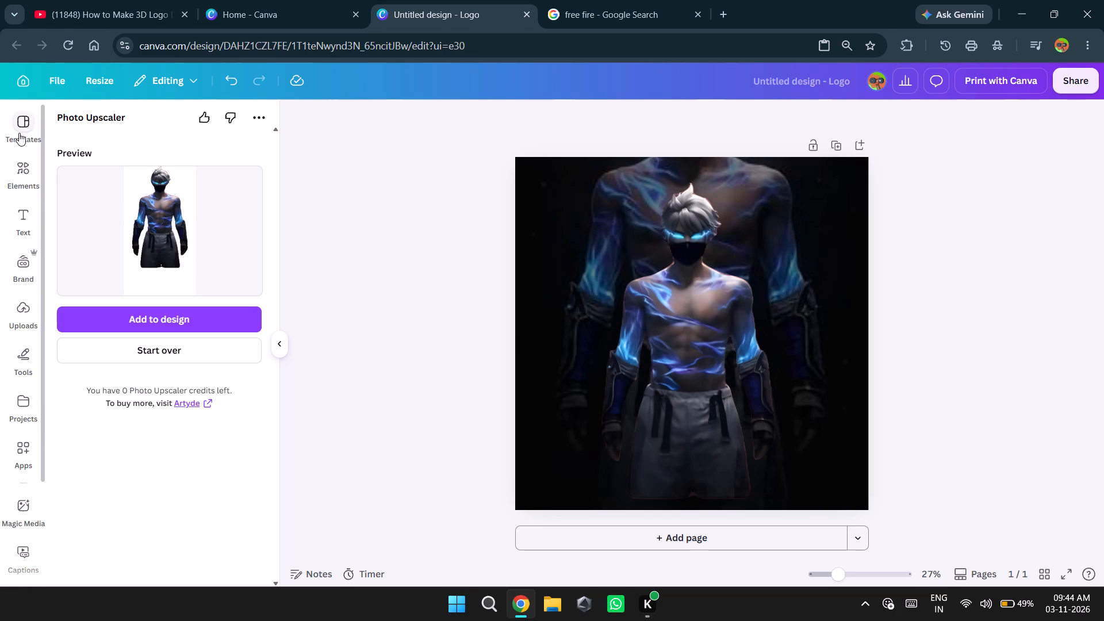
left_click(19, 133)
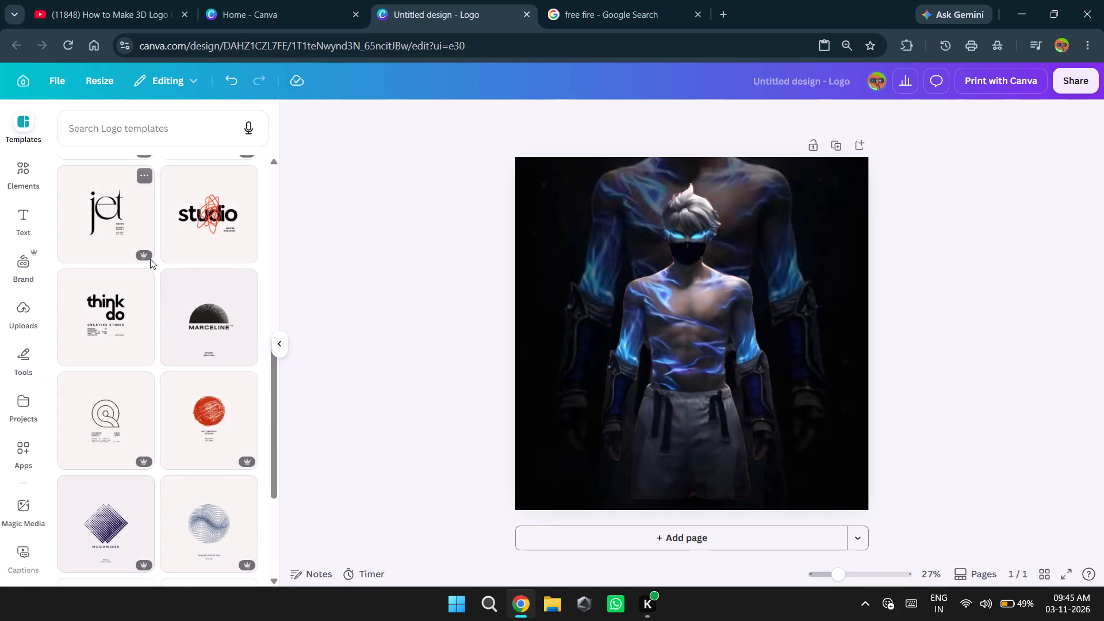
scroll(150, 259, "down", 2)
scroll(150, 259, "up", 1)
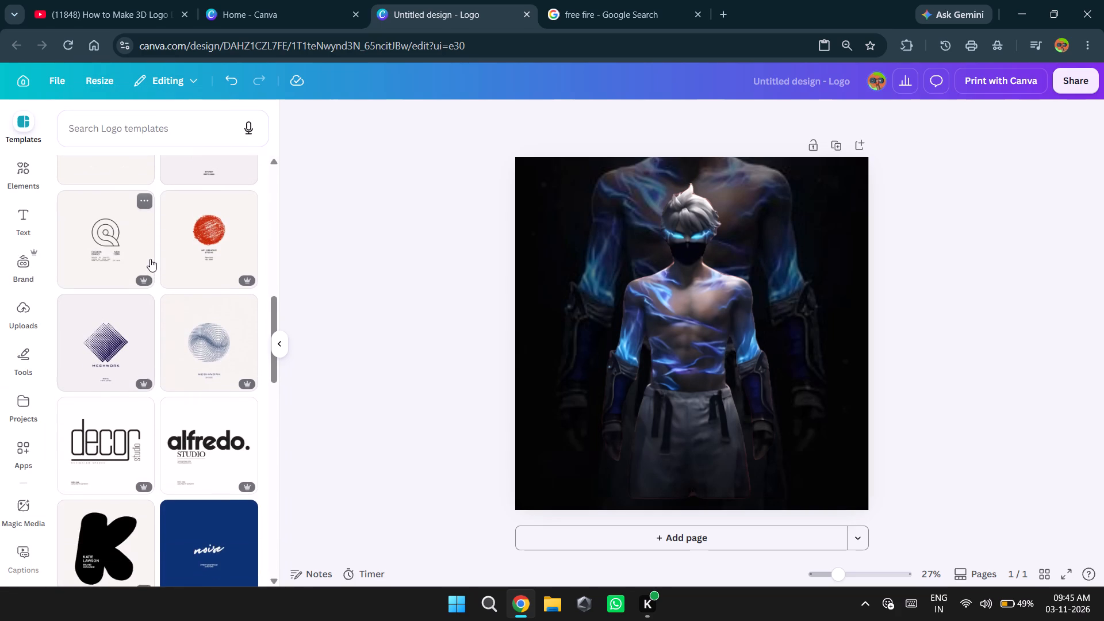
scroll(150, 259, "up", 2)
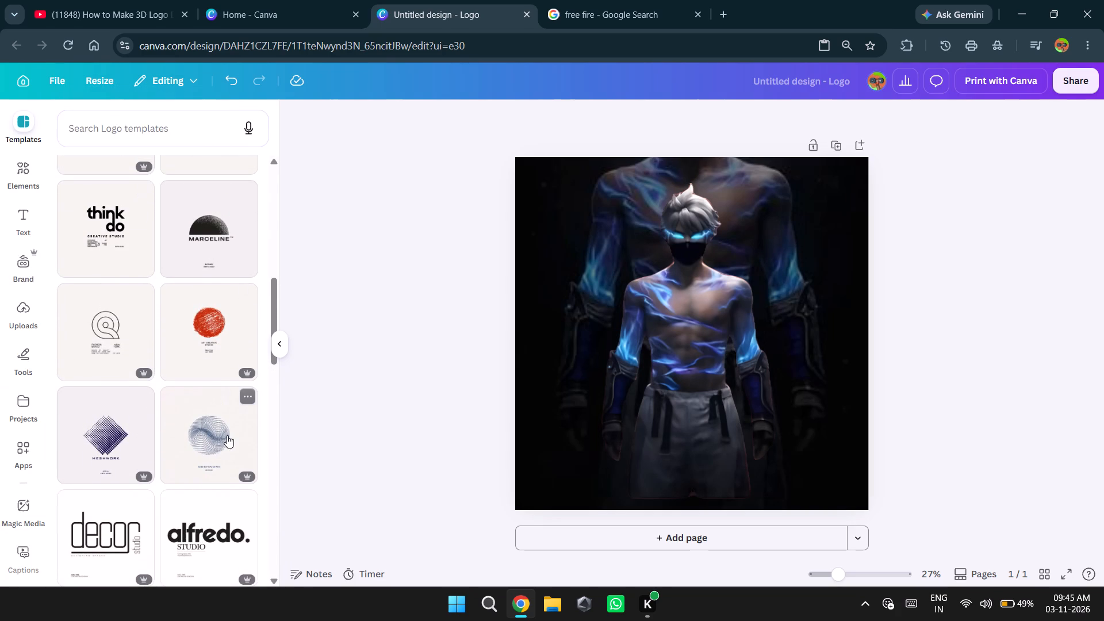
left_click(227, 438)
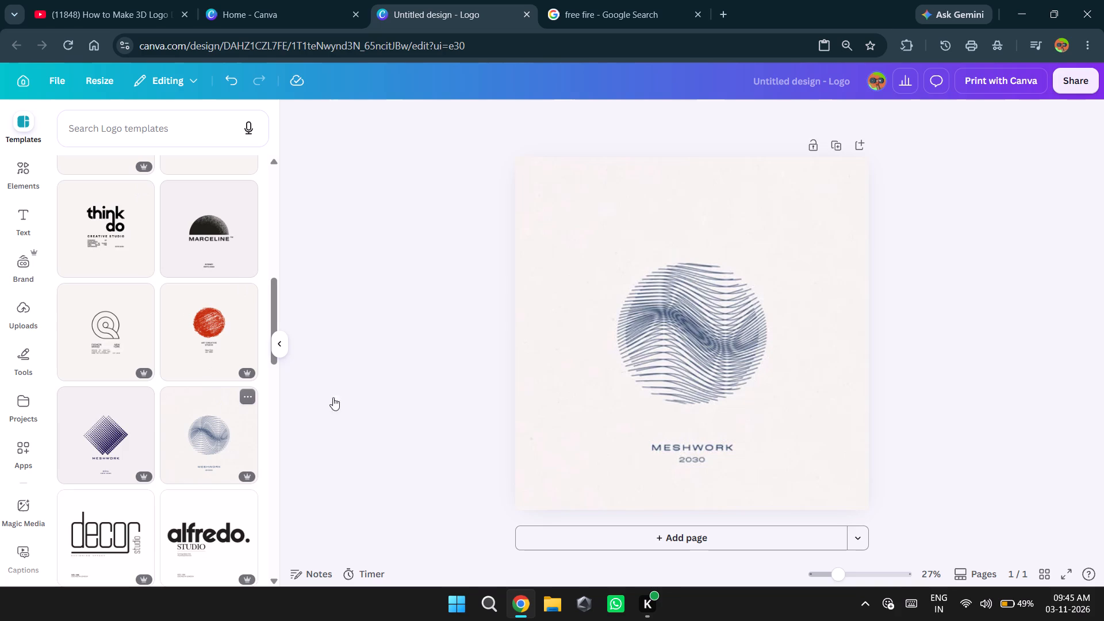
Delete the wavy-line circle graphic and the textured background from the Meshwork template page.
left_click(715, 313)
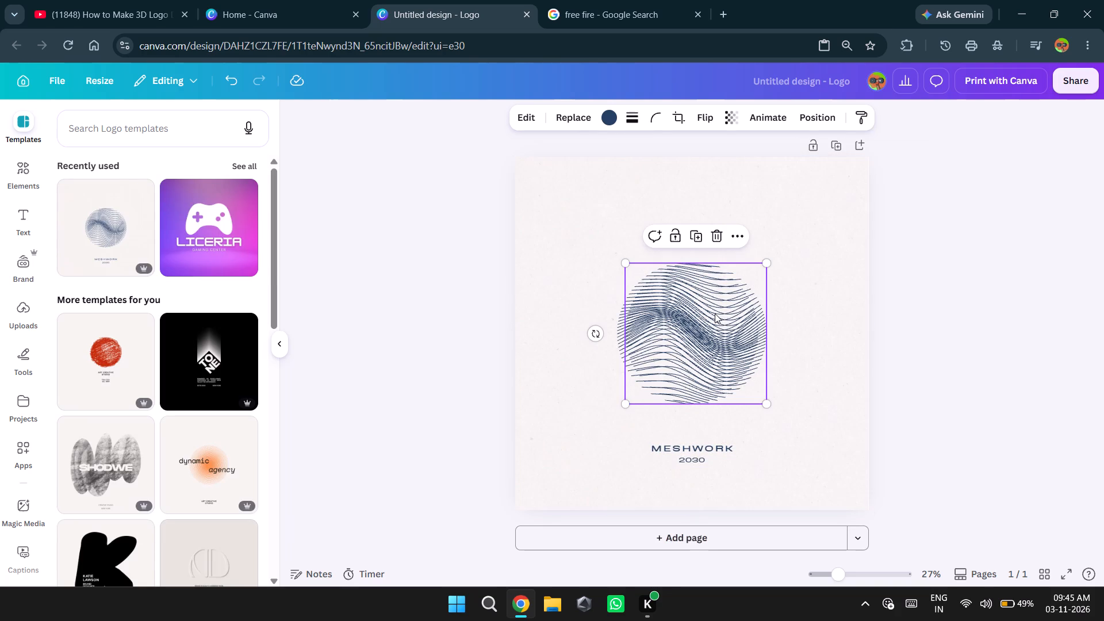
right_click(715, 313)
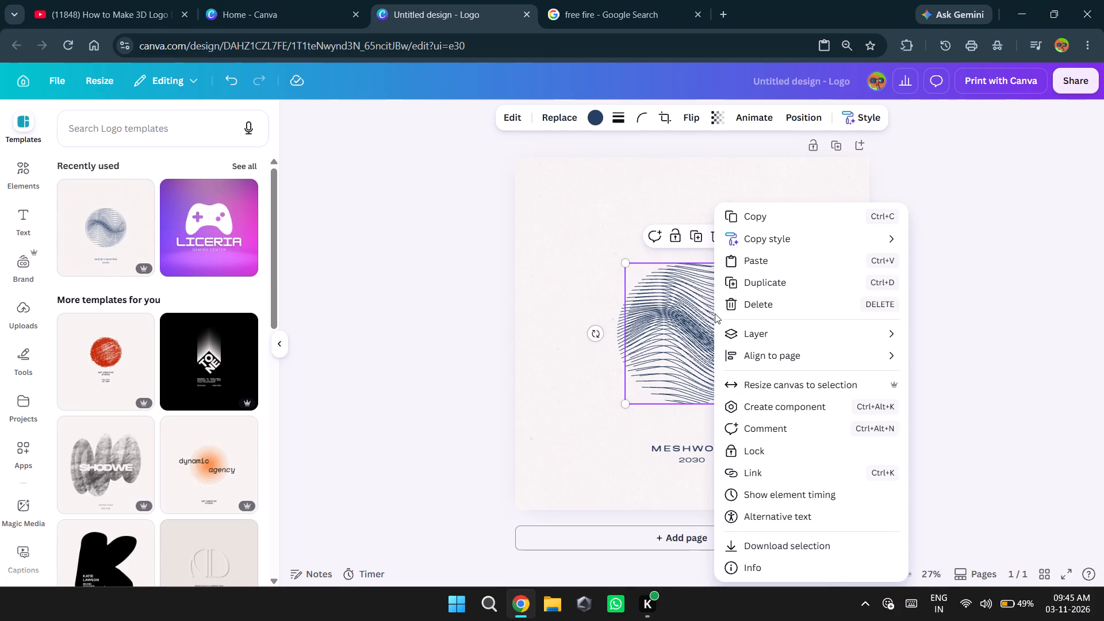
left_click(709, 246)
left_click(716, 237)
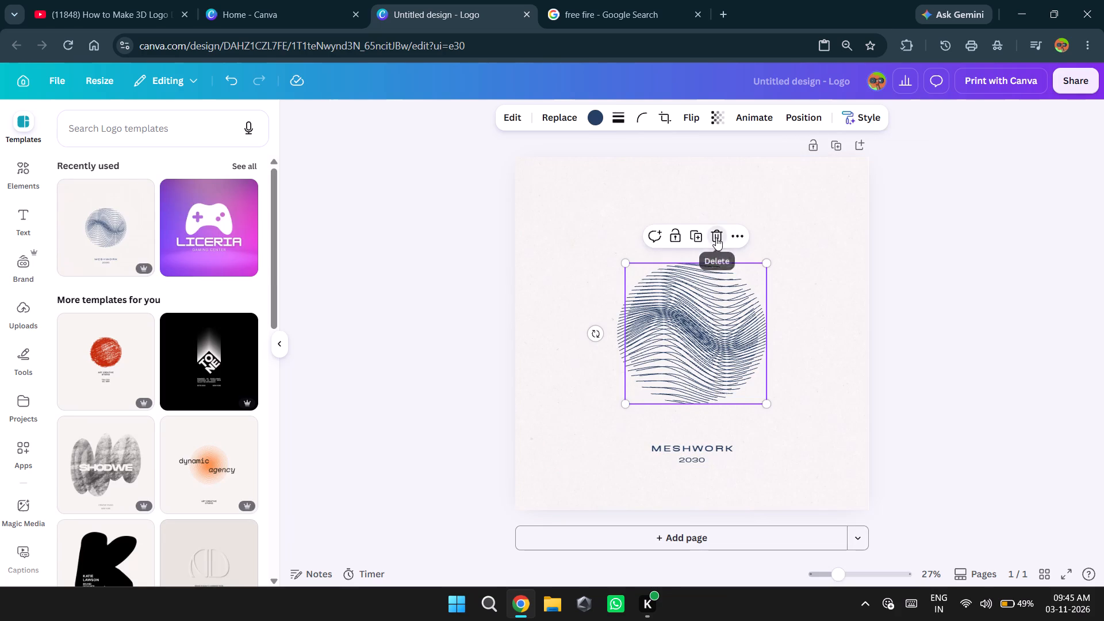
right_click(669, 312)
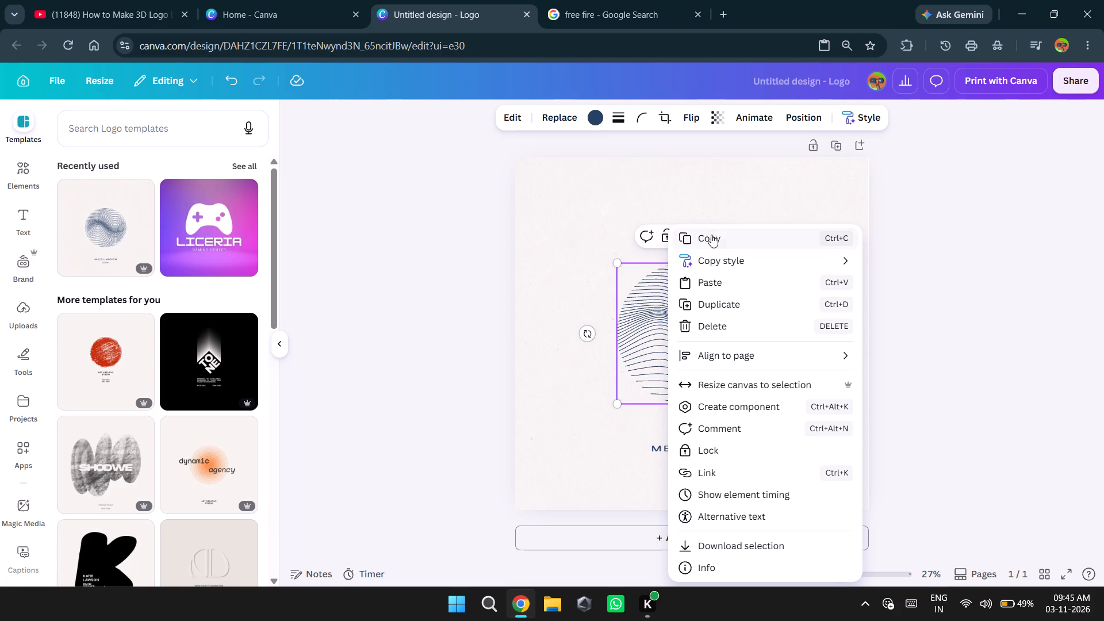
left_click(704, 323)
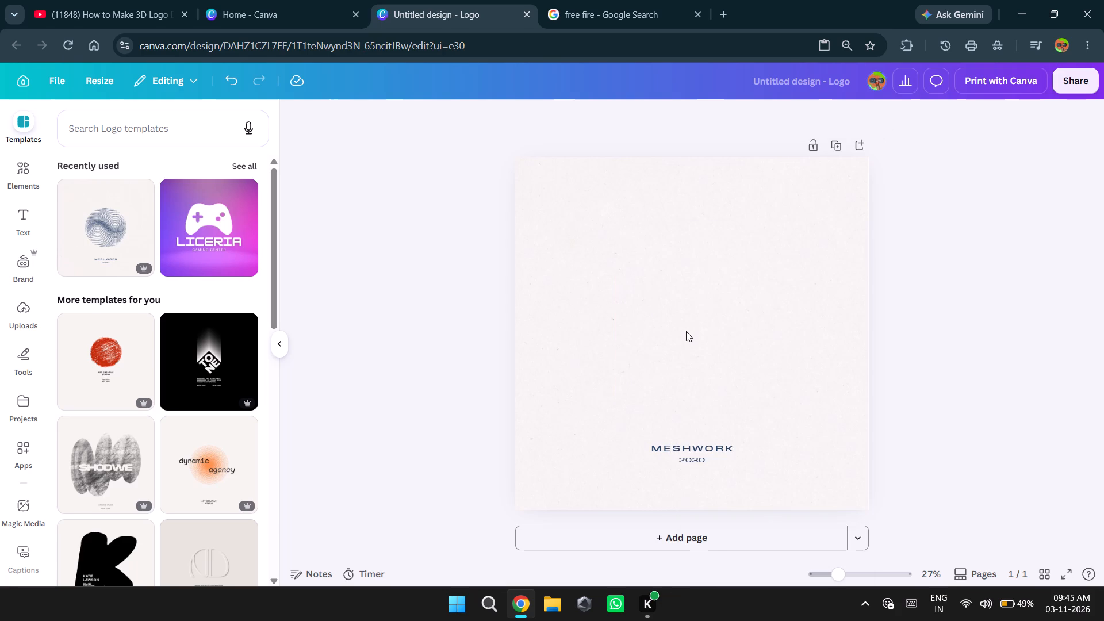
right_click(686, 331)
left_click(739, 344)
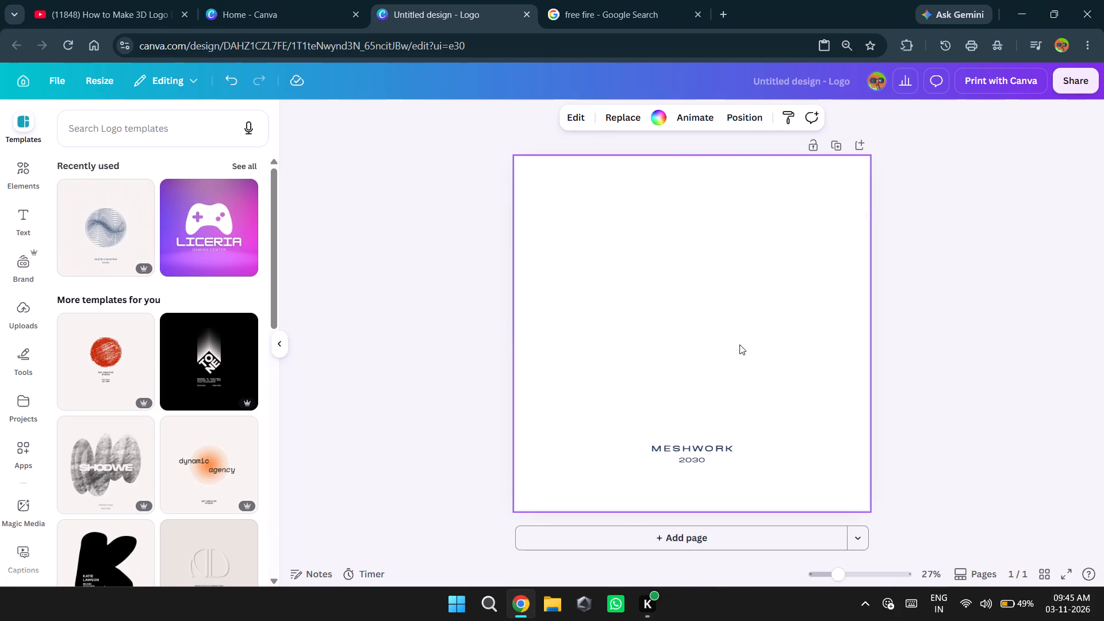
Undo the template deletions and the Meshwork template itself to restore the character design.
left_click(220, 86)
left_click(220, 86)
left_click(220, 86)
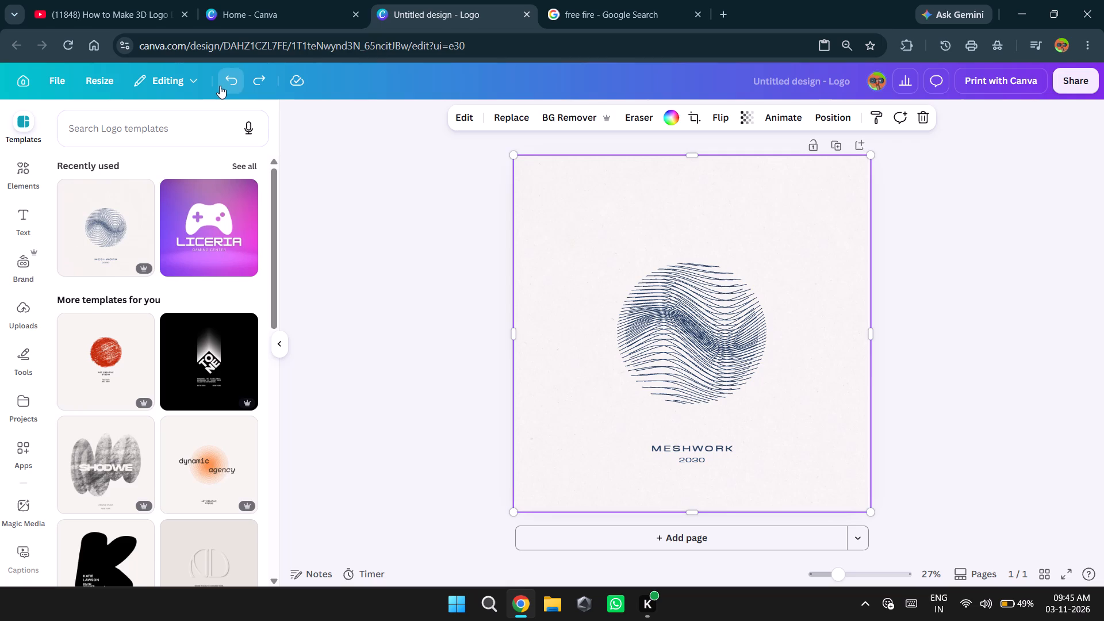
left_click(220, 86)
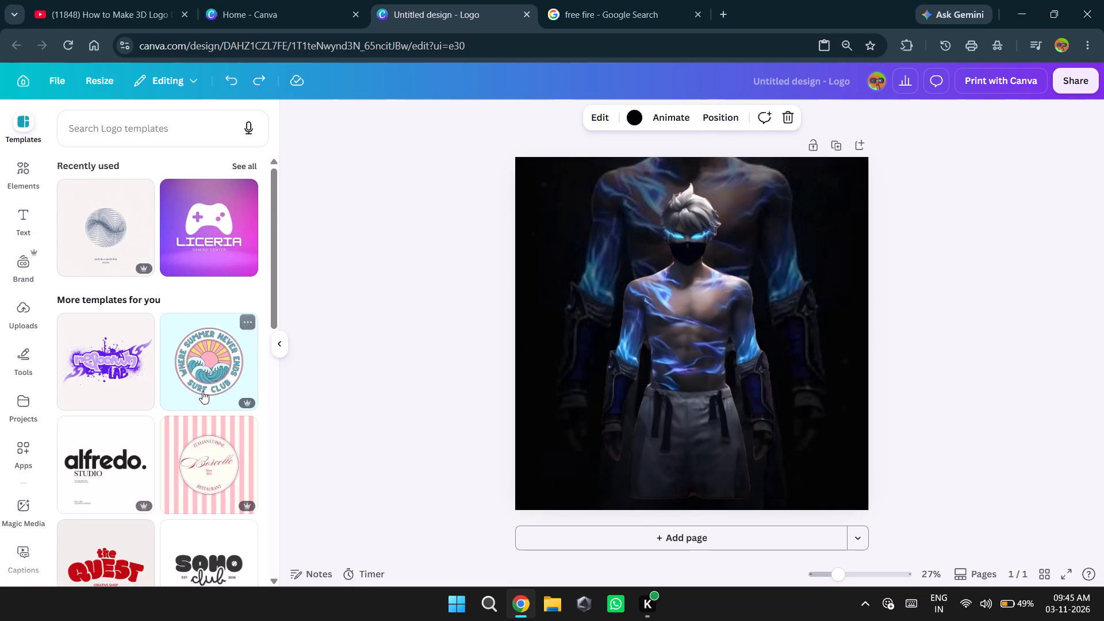
Search the logo templates for "game" and browse the results for a design that suits the character.
scroll(202, 391, "down", 7)
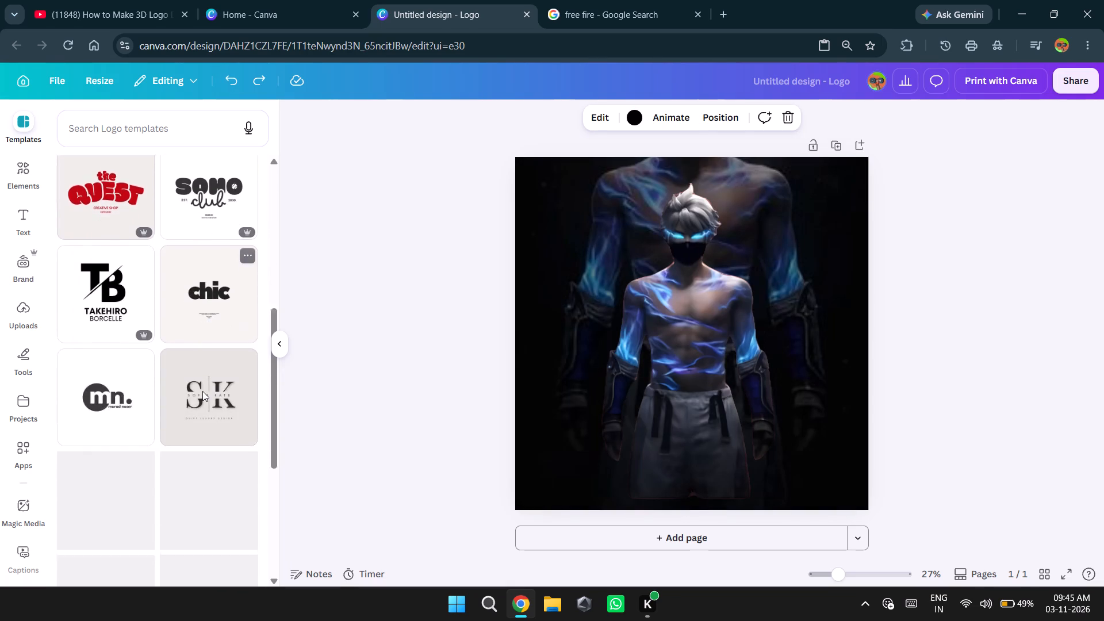
scroll(202, 391, "down", 1)
scroll(202, 391, "up", 6)
left_click(148, 135)
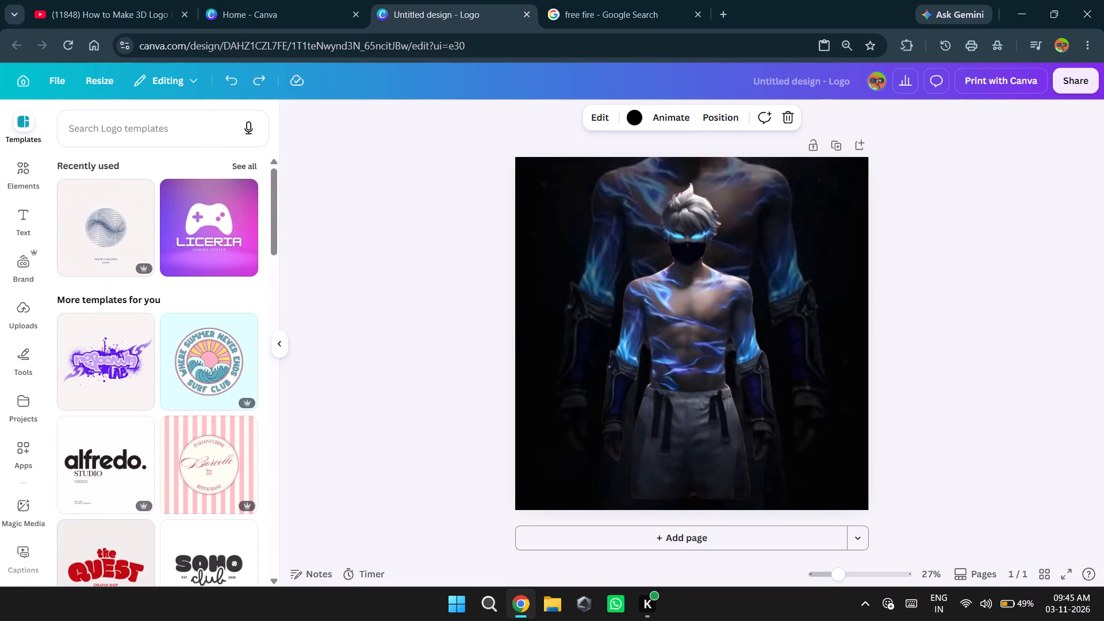
type("game")
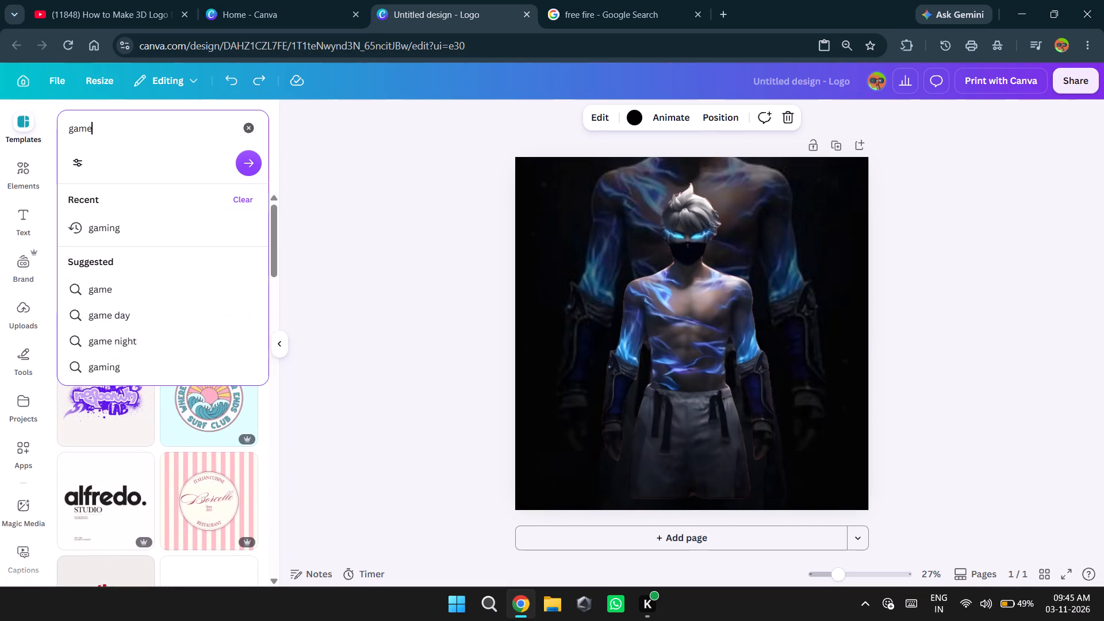
key("Return")
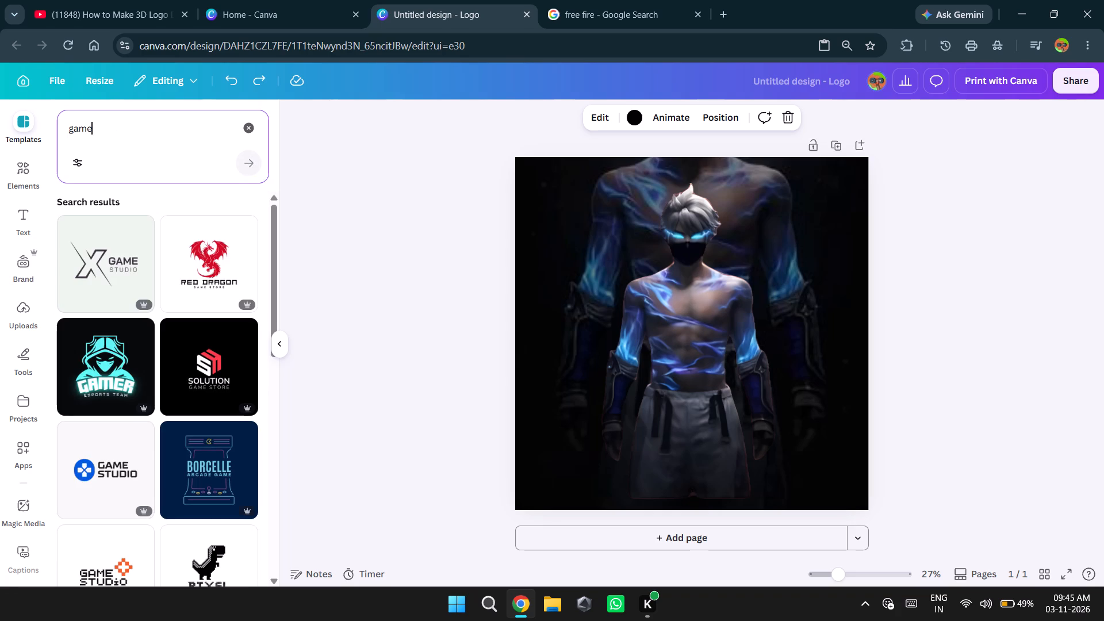
scroll(187, 340, "down", 3)
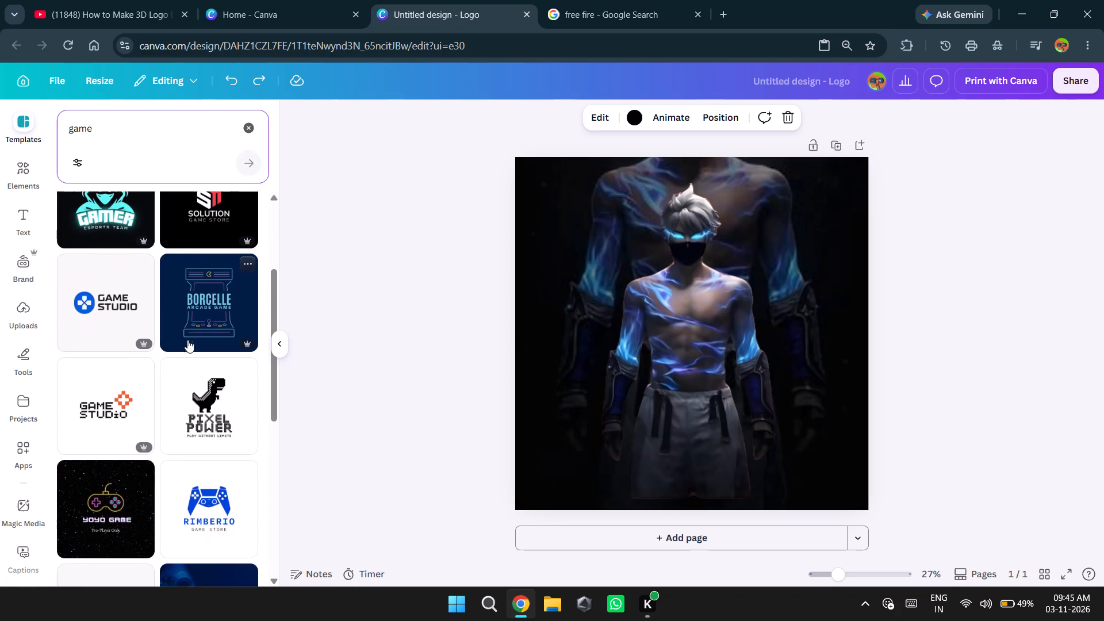
scroll(187, 340, "down", 2)
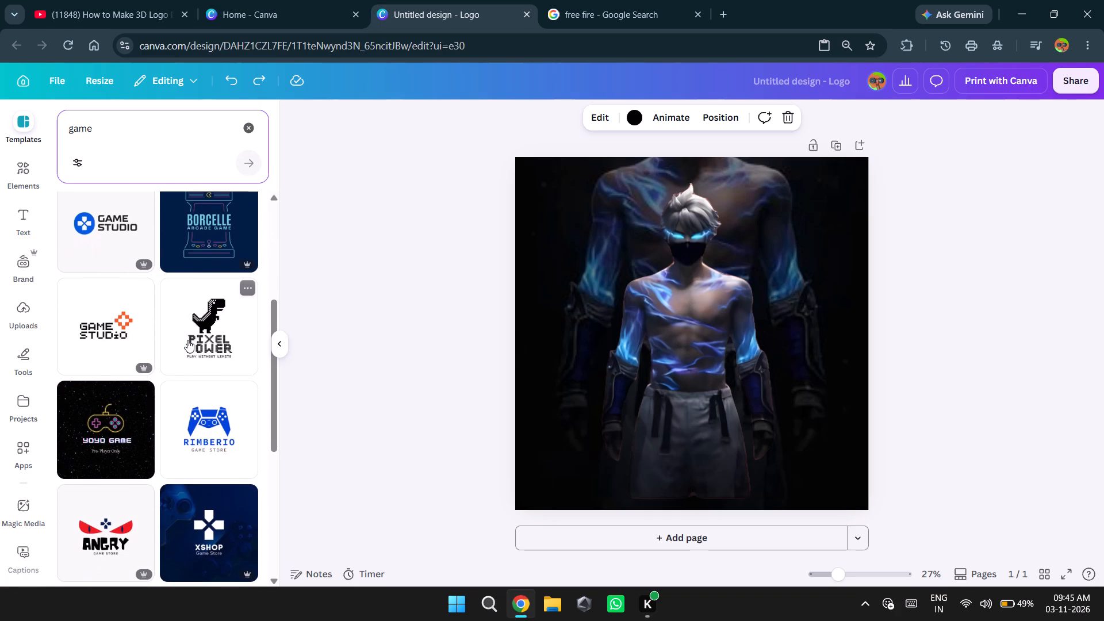
scroll(209, 324, "down", 1)
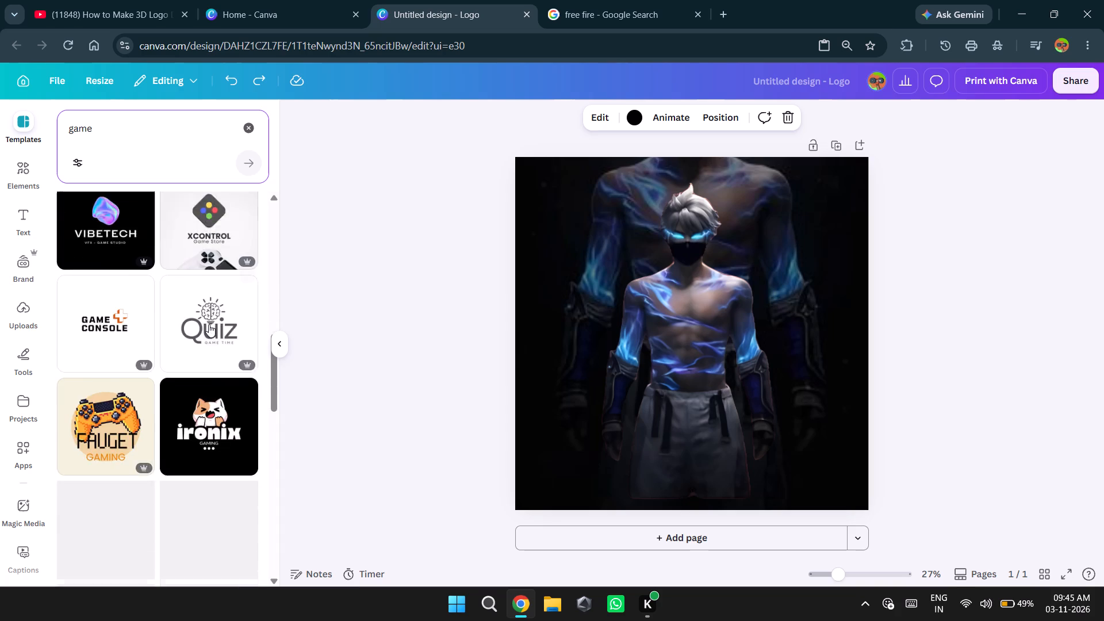
scroll(209, 324, "down", 2)
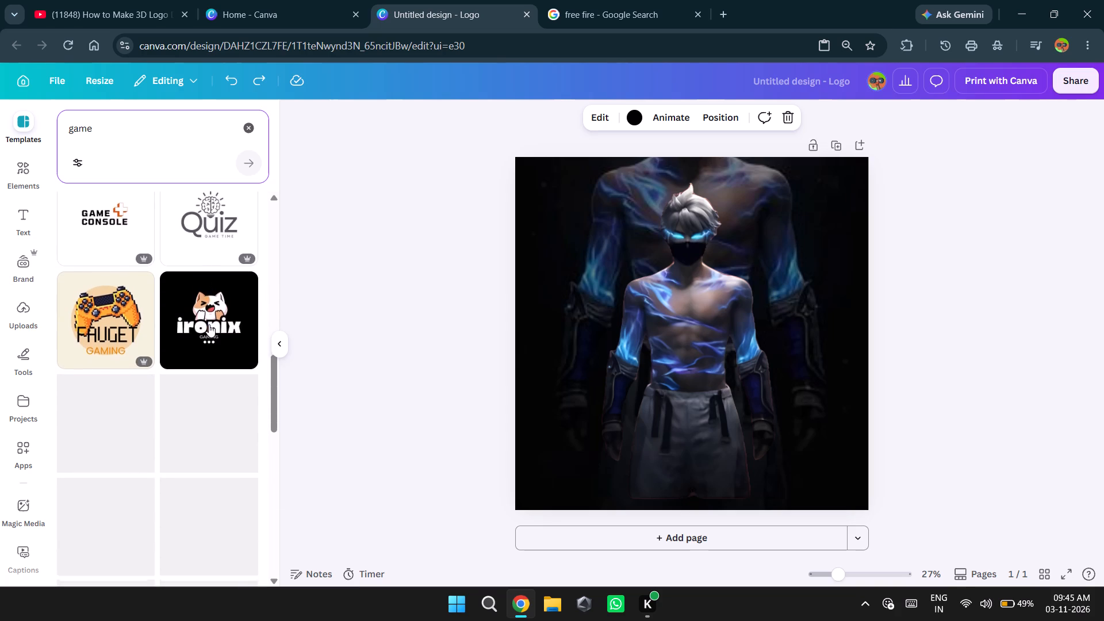
scroll(209, 324, "down", 1)
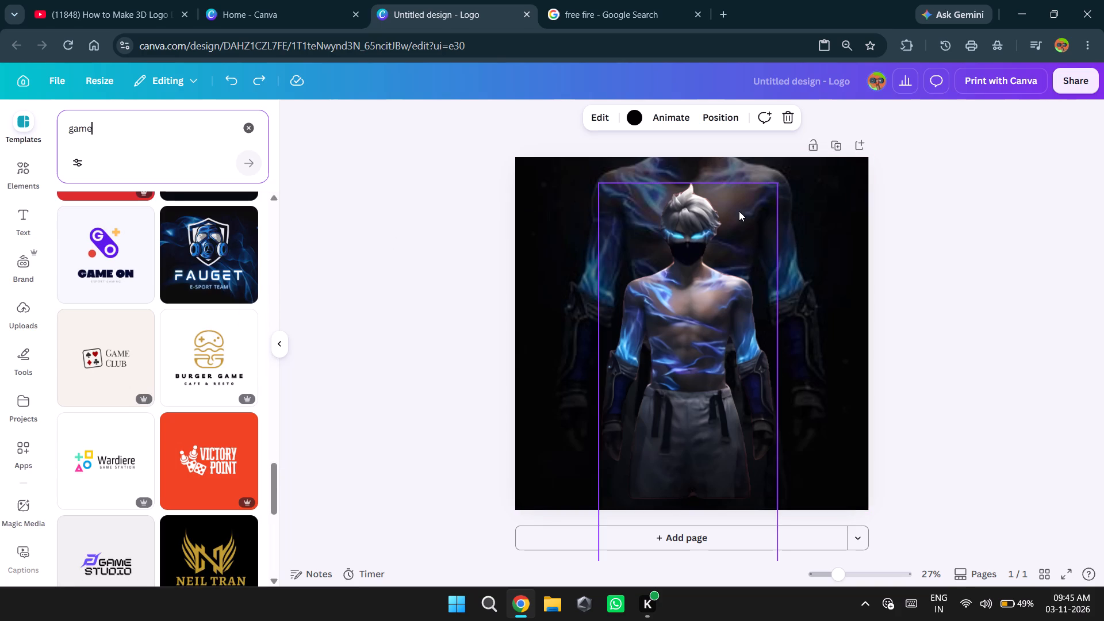
Set the transparency of the background image behind the character to 43.
left_click(827, 215)
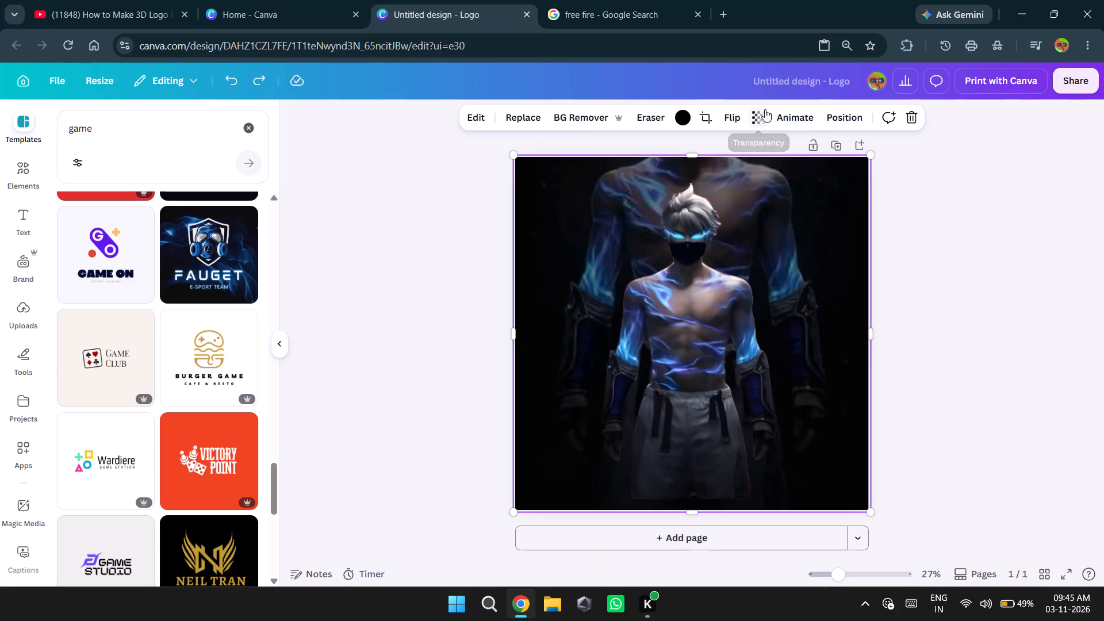
left_click(765, 109)
left_click(736, 171)
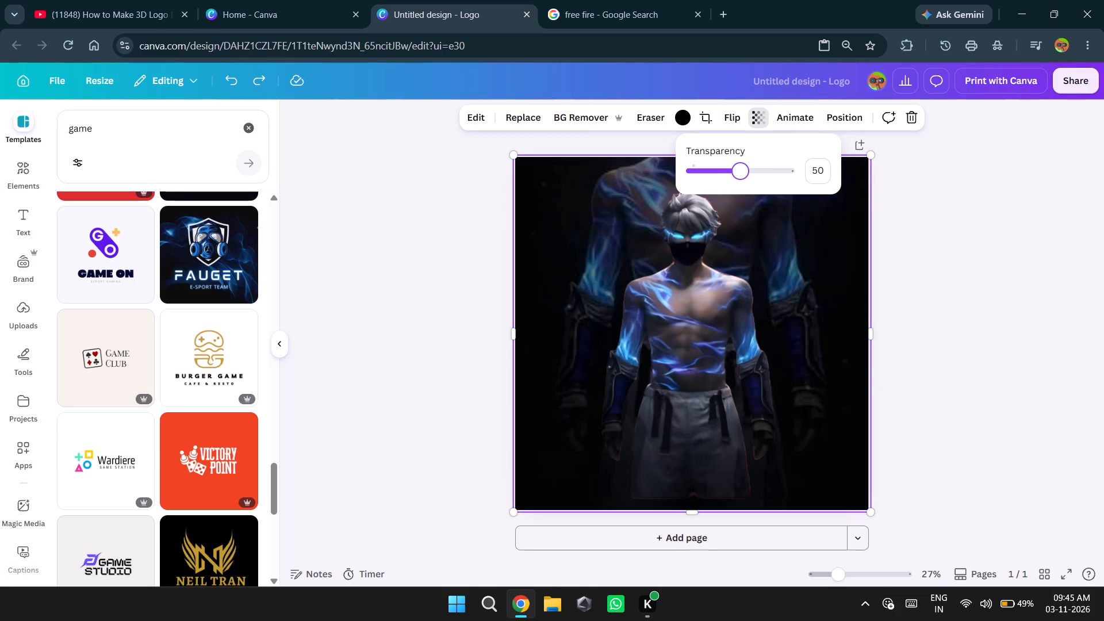
left_click(734, 172)
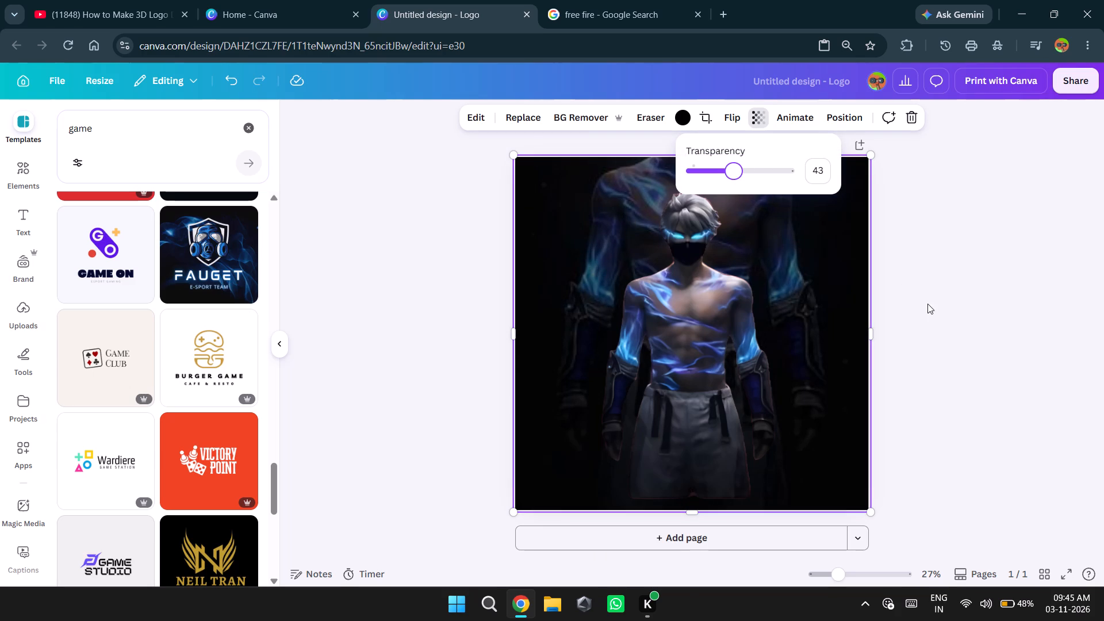
left_click(927, 304)
Browse further through the "game" logo templates for a suitable design.
left_click(735, 371)
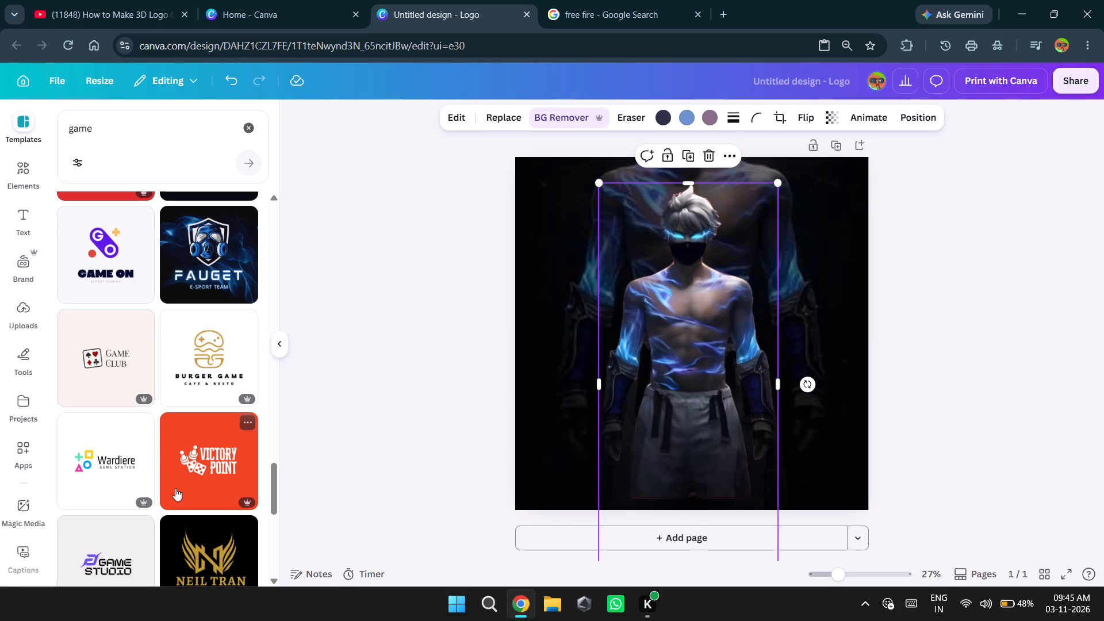
scroll(175, 488, "down", 5)
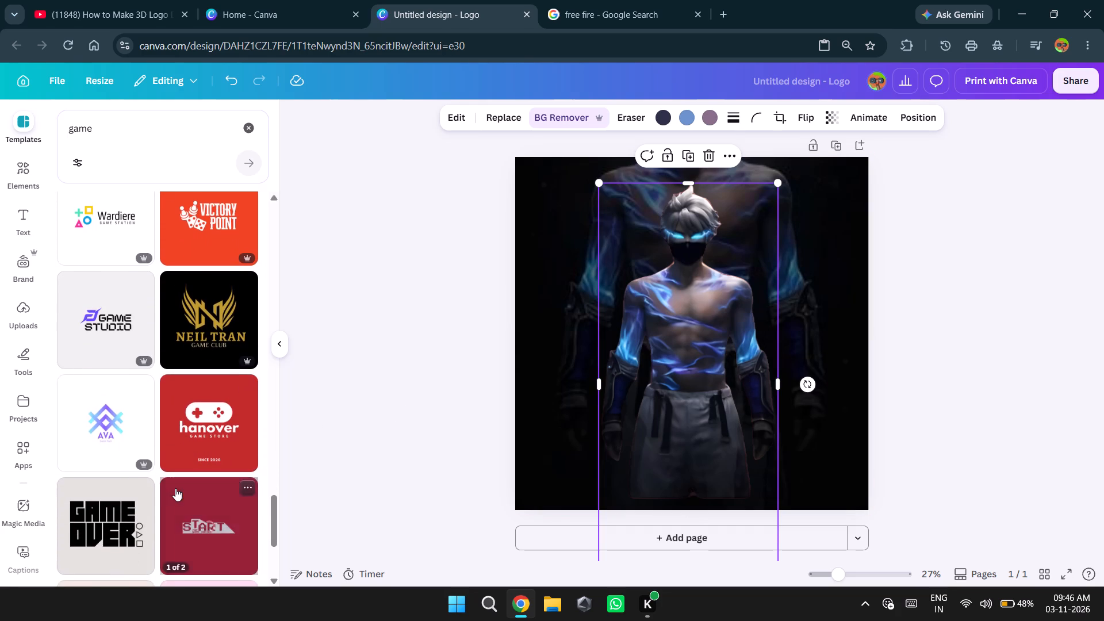
scroll(175, 488, "down", 1)
scroll(175, 488, "up", 1)
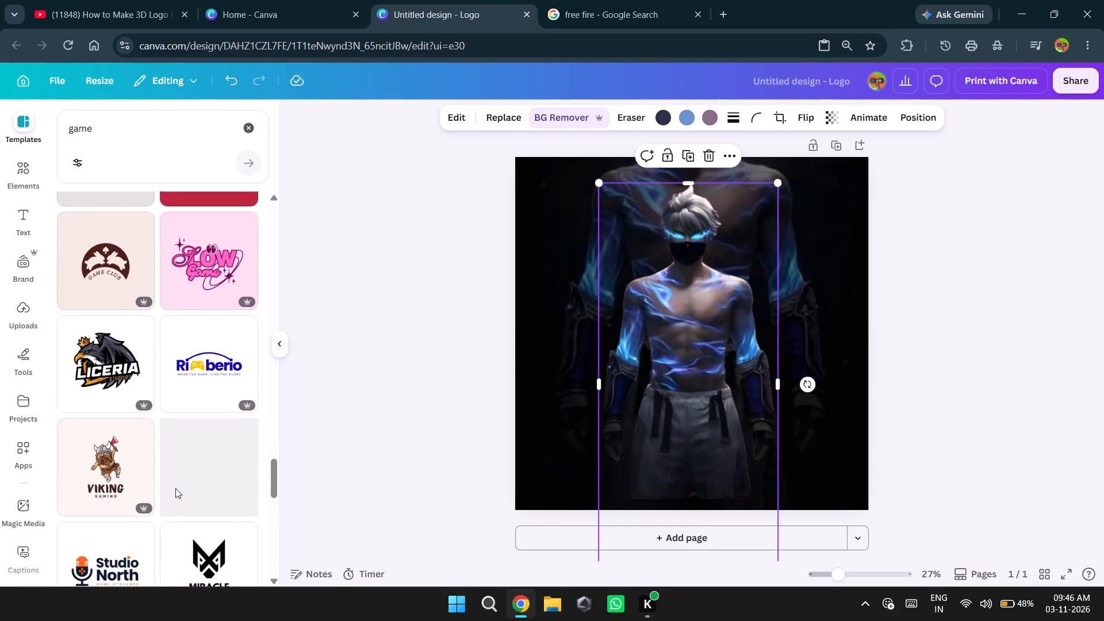
scroll(175, 488, "up", 1)
scroll(175, 488, "down", 1)
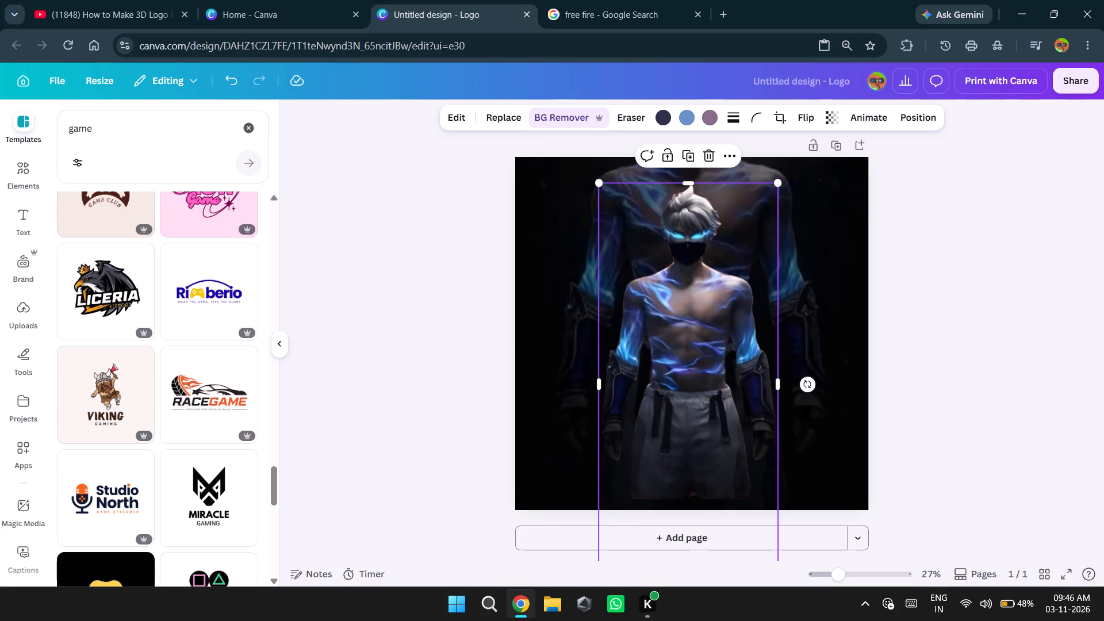
Extend the template search text to "game blue".
left_click(147, 140)
left_click(134, 122)
key("space")
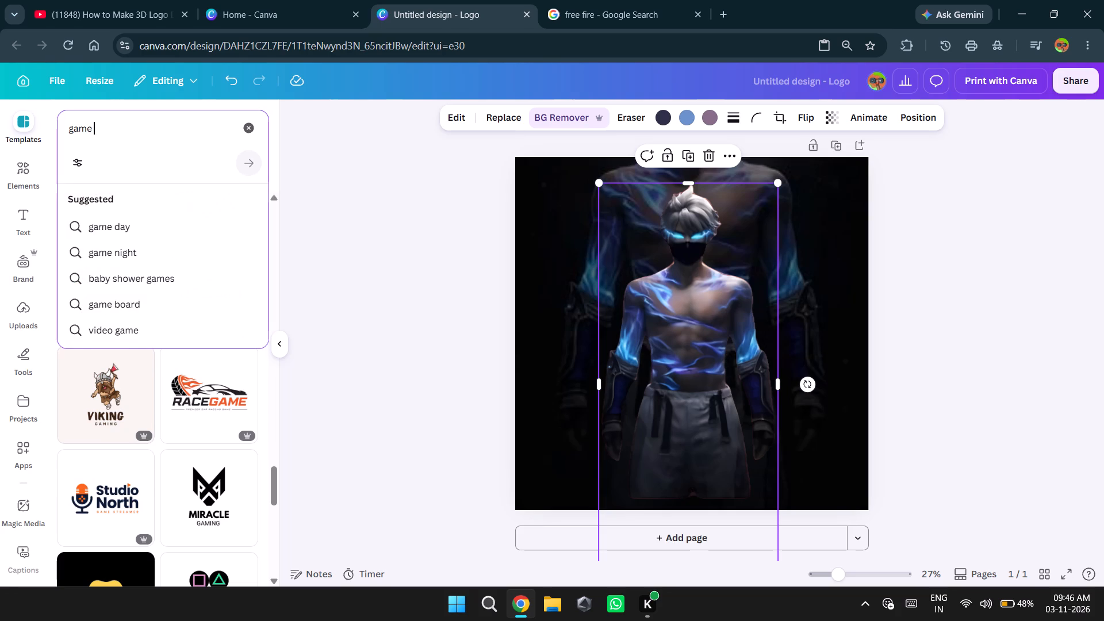
type("blue")
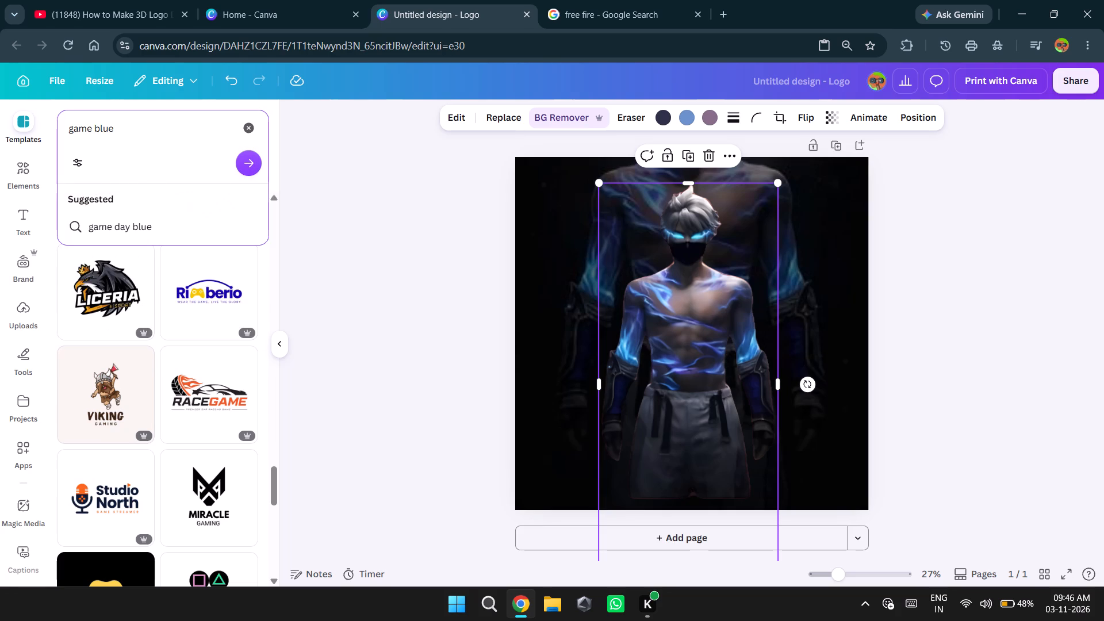
key("space")
type("color")
key("BackSpace")
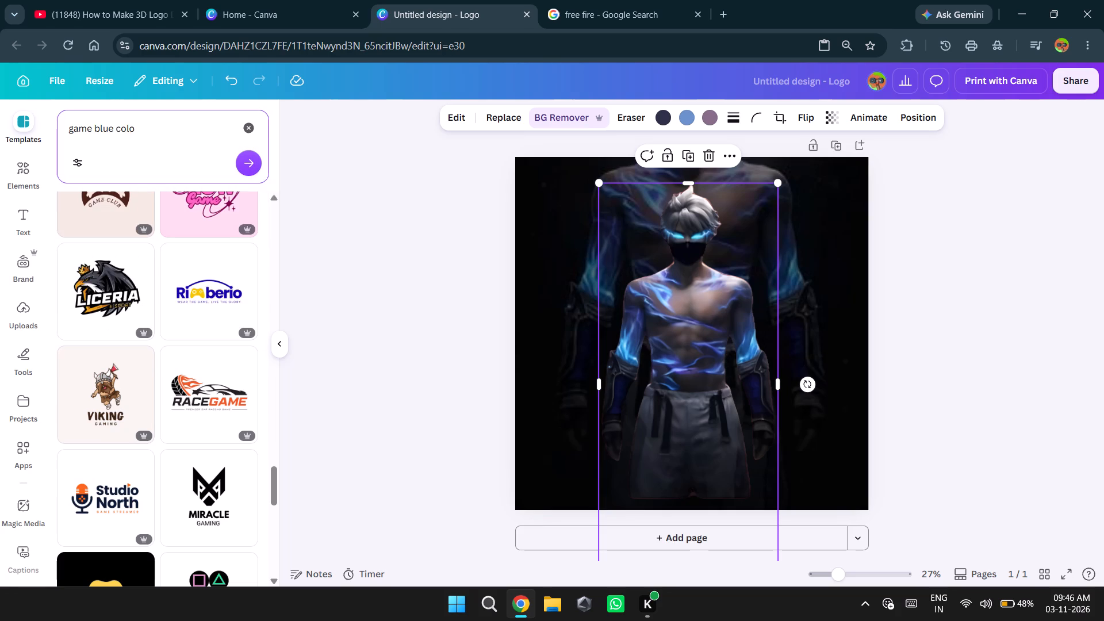
key("BackSpace")
key("BackSpace")
key("BackSpace")
key("BackSpace")
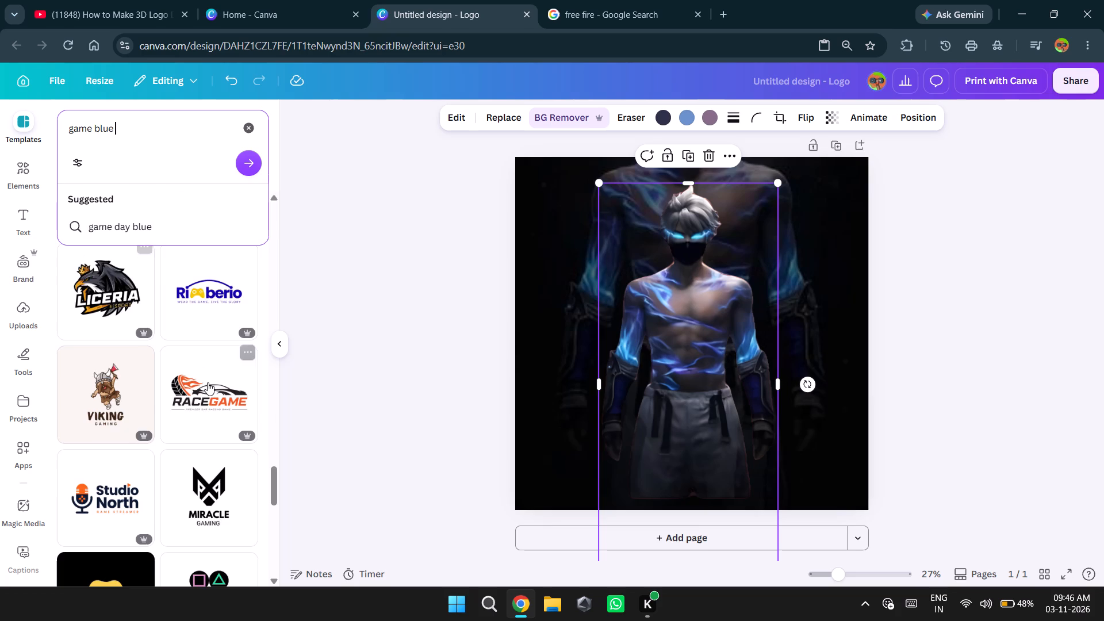
Look through more of the listed game logo templates and return to the start of the results.
scroll(208, 382, "down", 3)
scroll(210, 335, "right", 1)
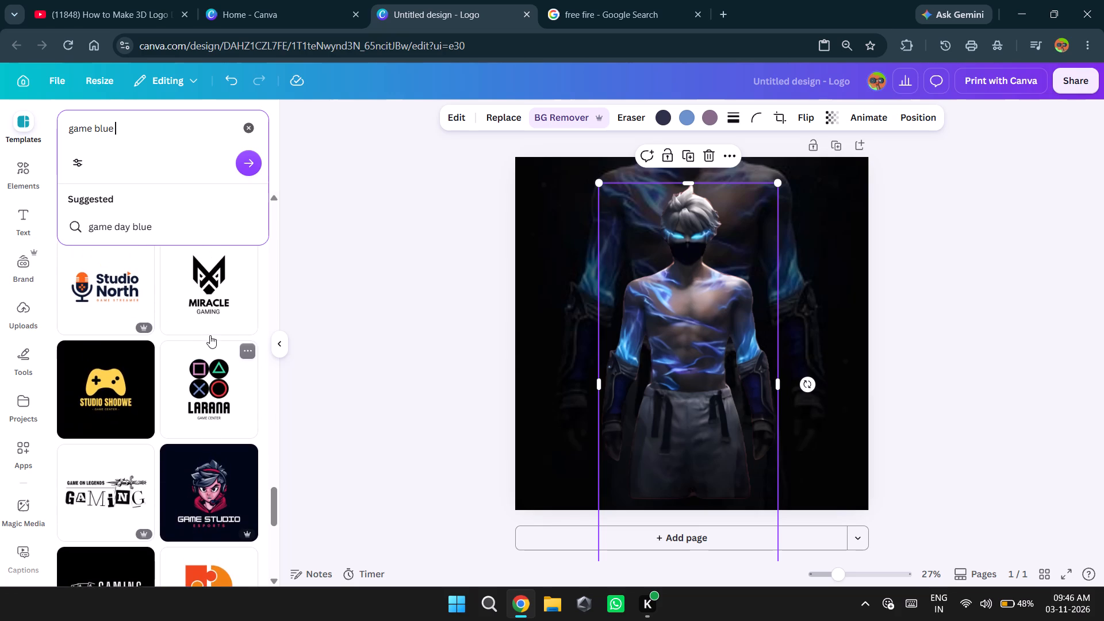
scroll(210, 335, "right", 1)
scroll(210, 335, "down", 1)
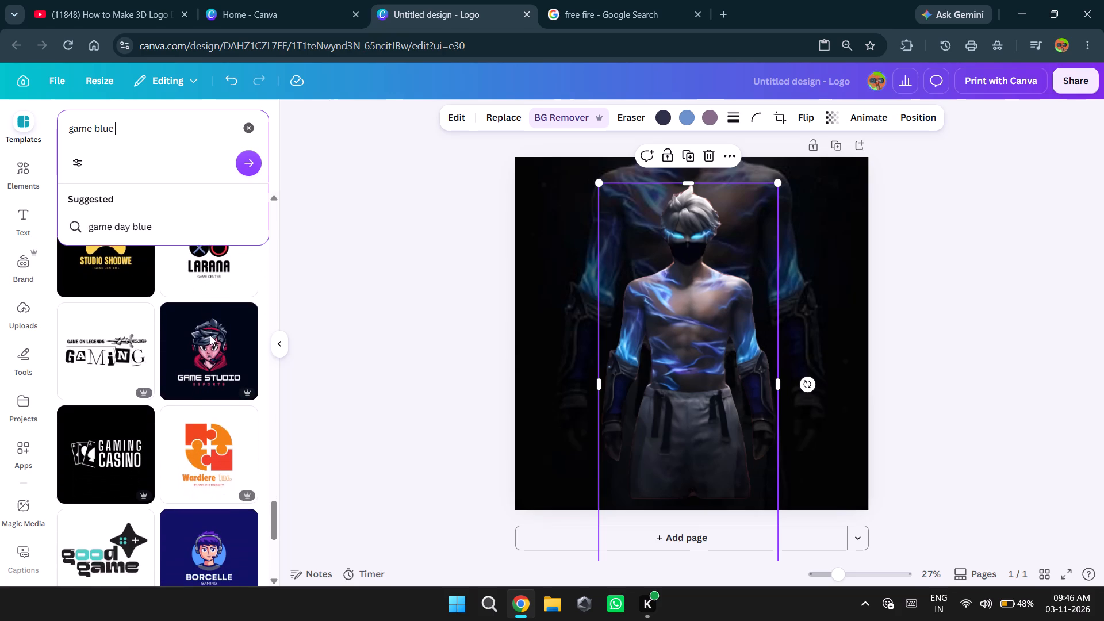
scroll(210, 335, "down", 3)
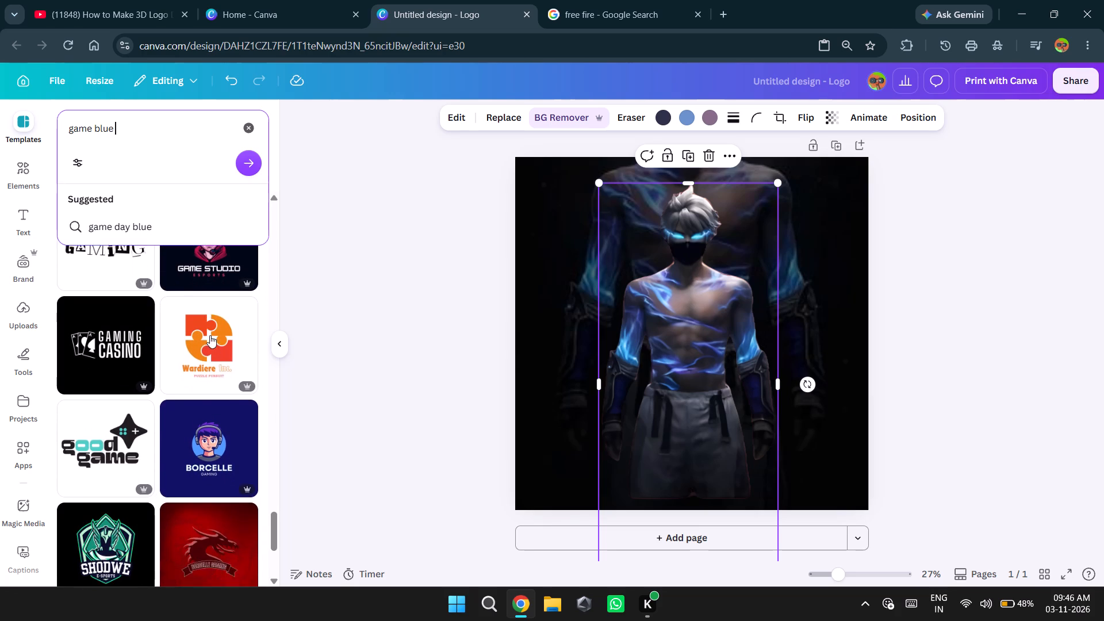
scroll(210, 335, "down", 1)
scroll(210, 335, "up", 8)
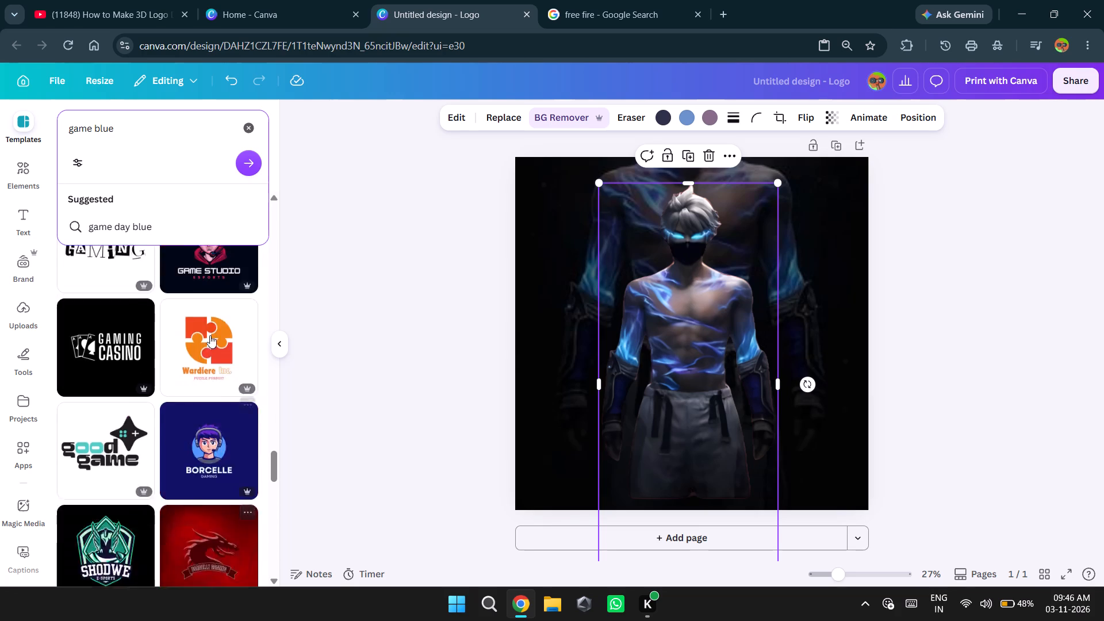
scroll(210, 335, "up", 7)
left_click(326, 225)
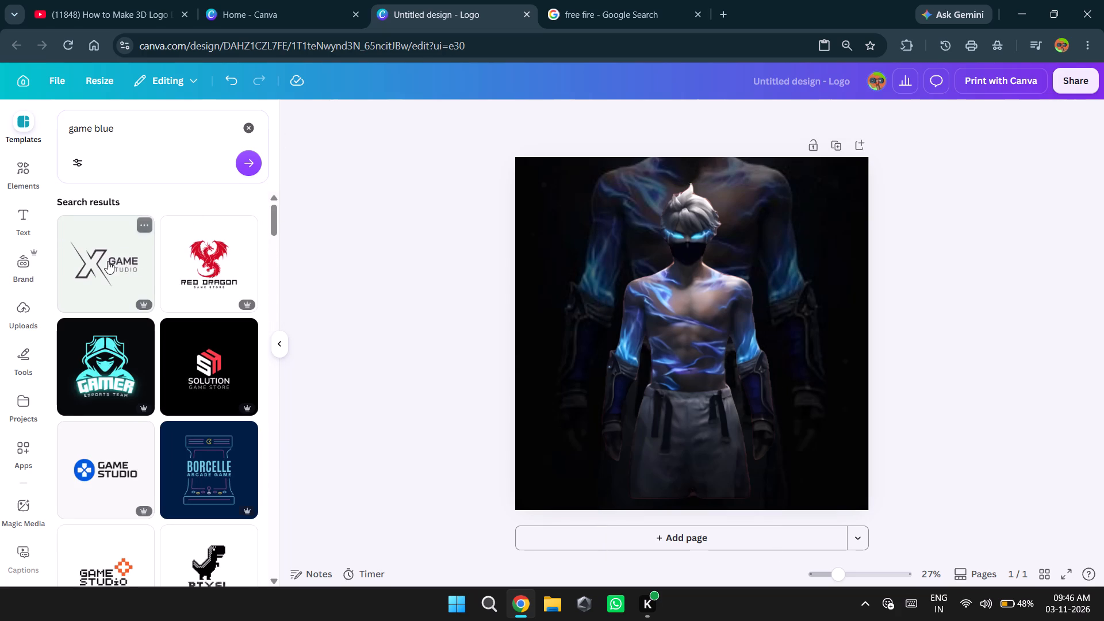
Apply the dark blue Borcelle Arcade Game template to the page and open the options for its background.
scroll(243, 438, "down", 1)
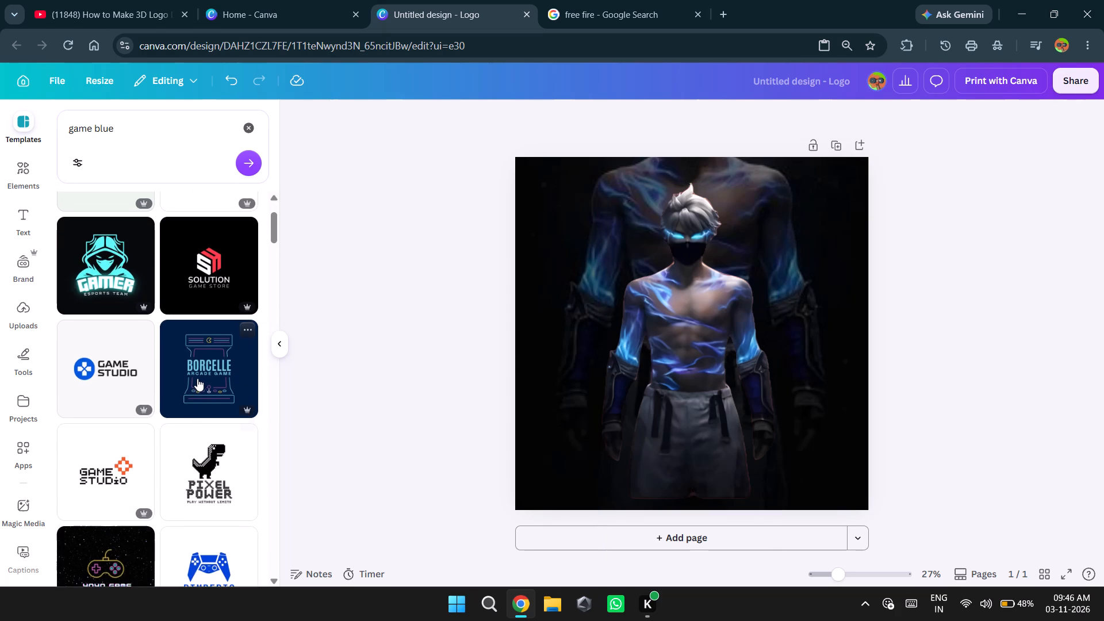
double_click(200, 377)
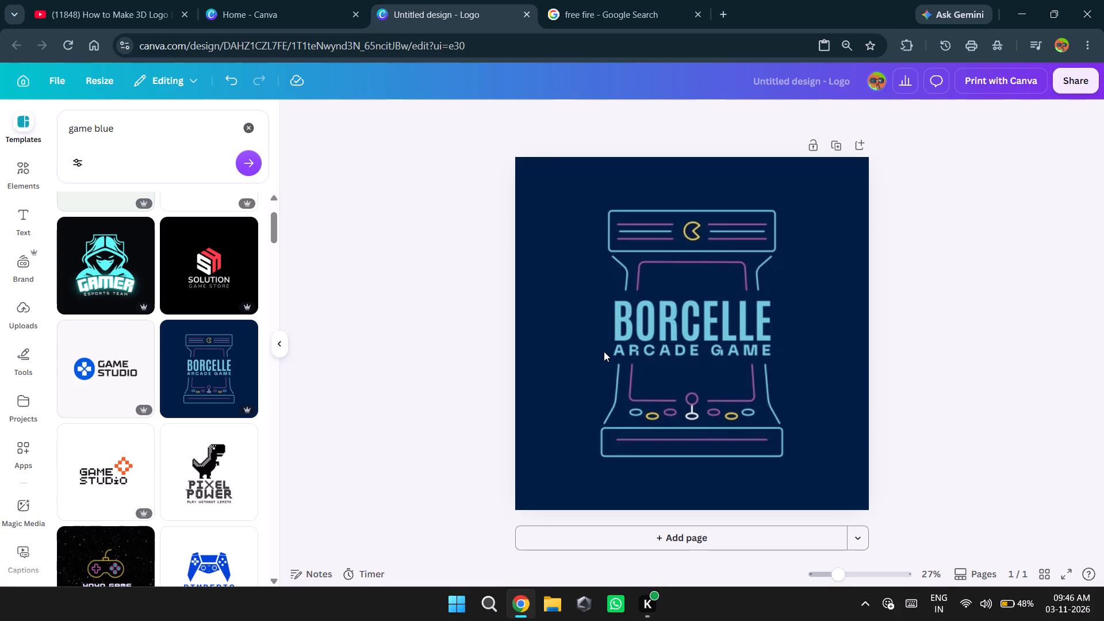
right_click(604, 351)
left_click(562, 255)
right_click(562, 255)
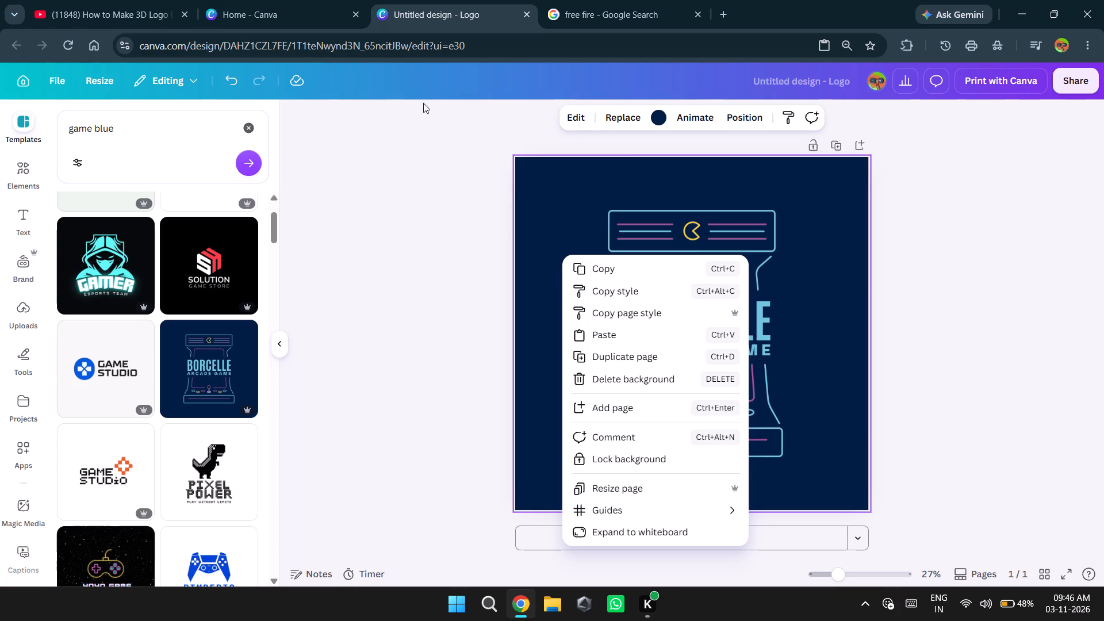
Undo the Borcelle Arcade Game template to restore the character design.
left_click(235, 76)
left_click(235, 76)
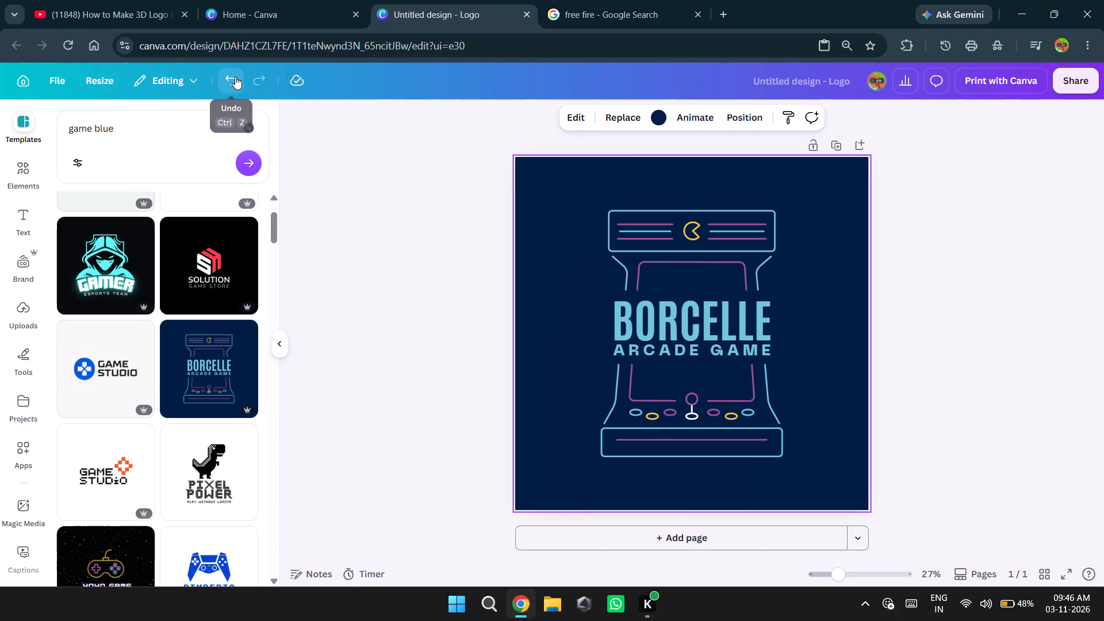
Change the template search text to "game names" and run the search.
left_click(179, 125)
key("BackSpace")
key("BackSpace")
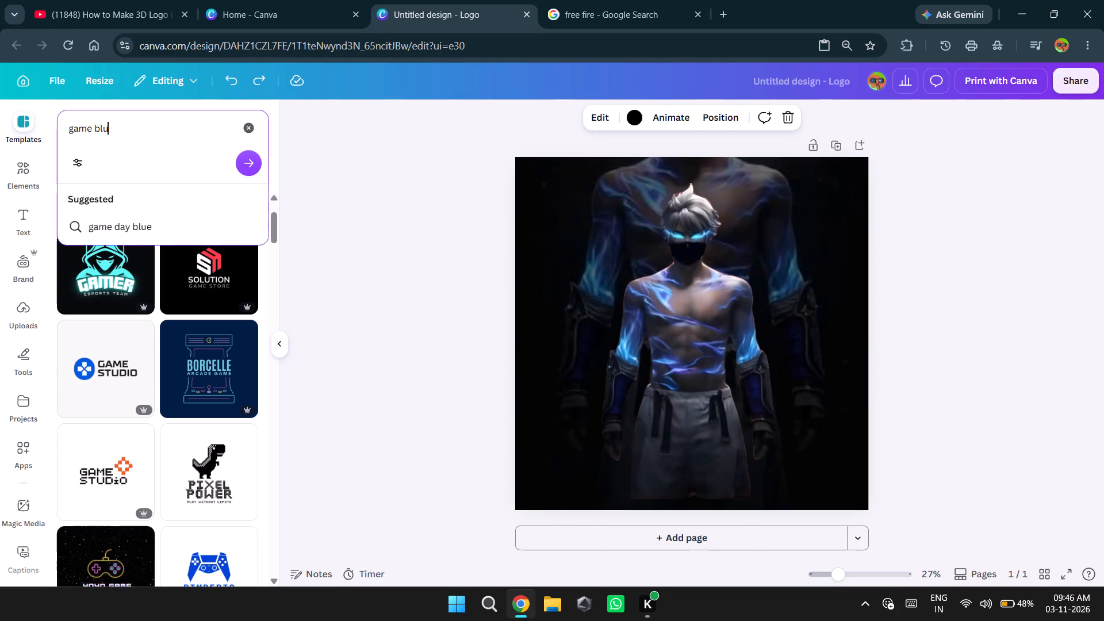
key("BackSpace")
key("BackSpace")
key("BackSpace")
type("names")
key("Return")
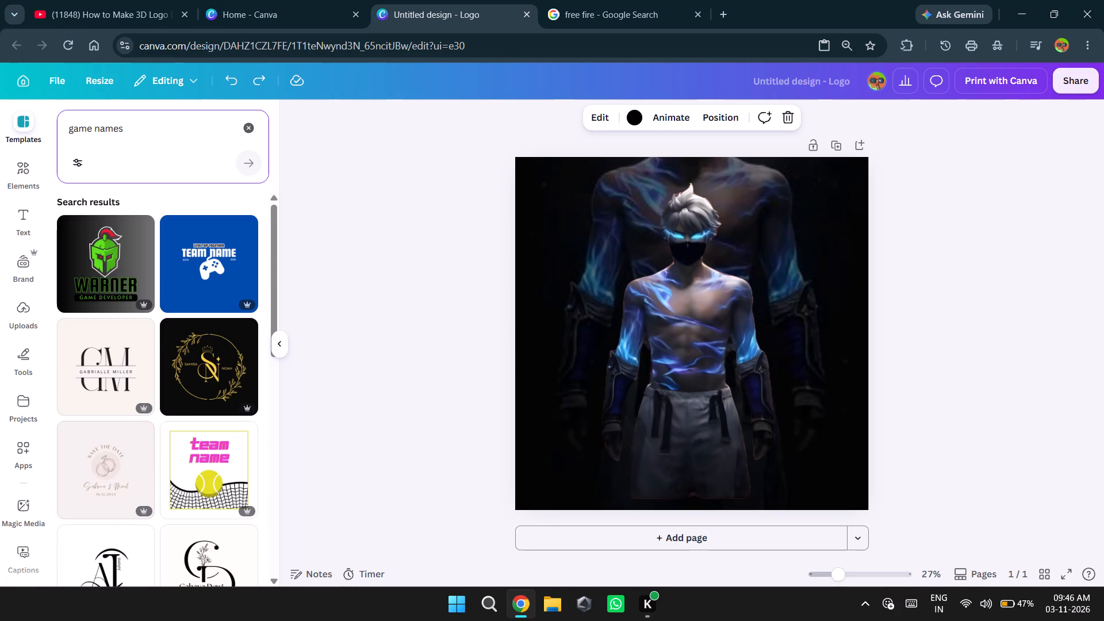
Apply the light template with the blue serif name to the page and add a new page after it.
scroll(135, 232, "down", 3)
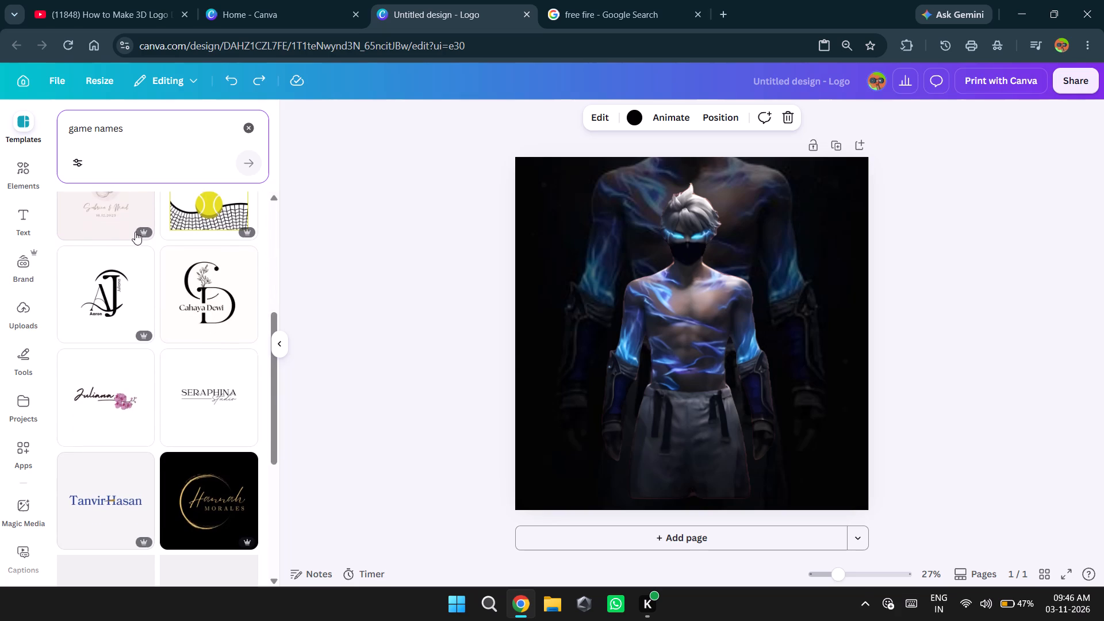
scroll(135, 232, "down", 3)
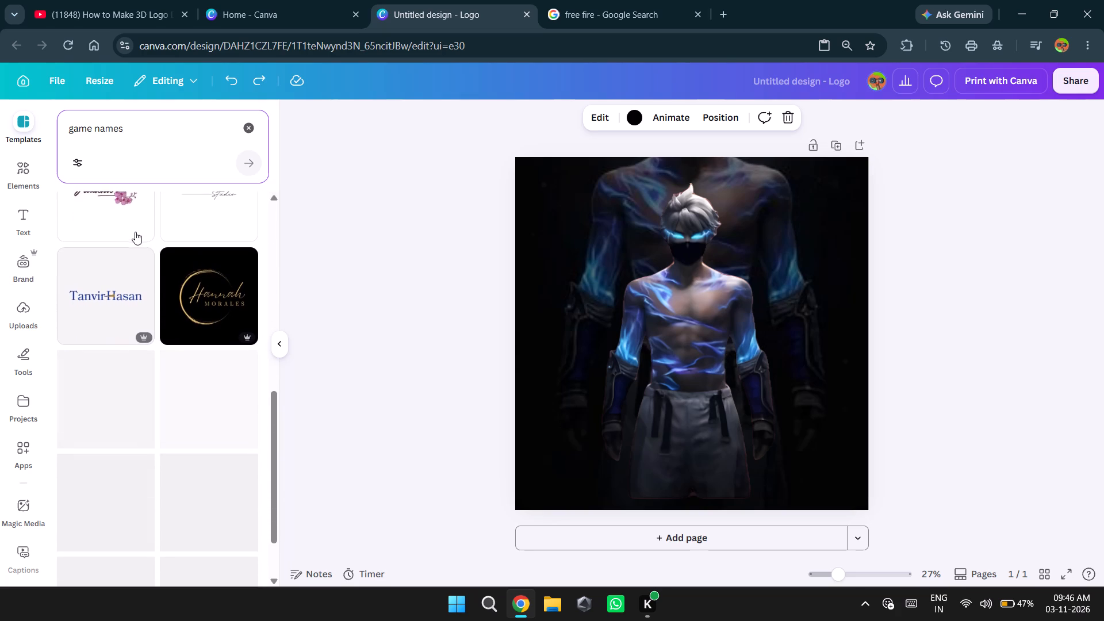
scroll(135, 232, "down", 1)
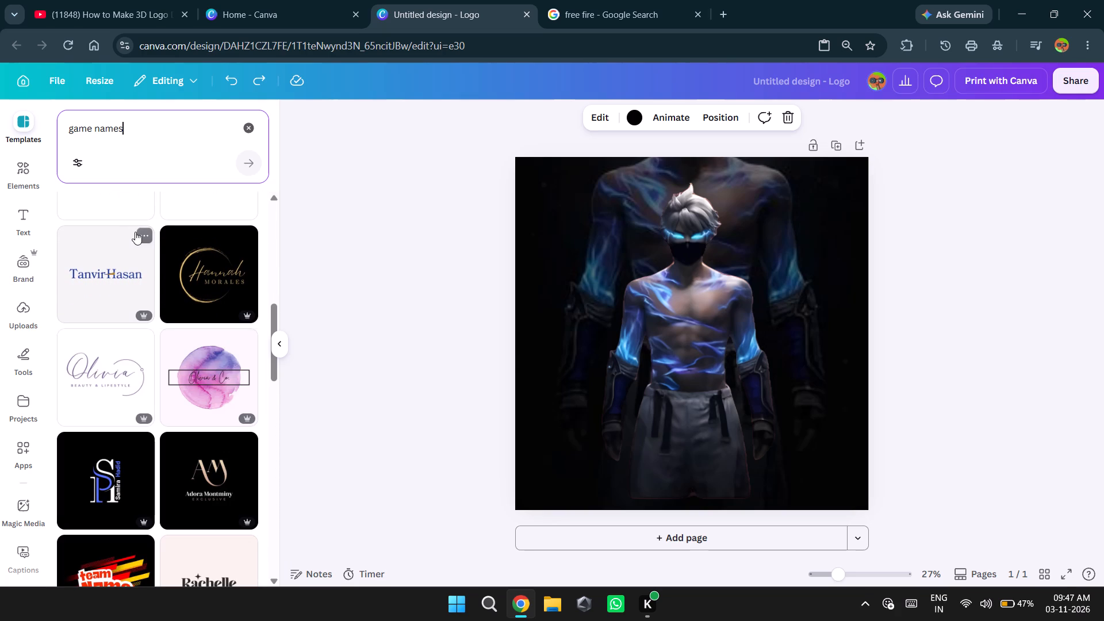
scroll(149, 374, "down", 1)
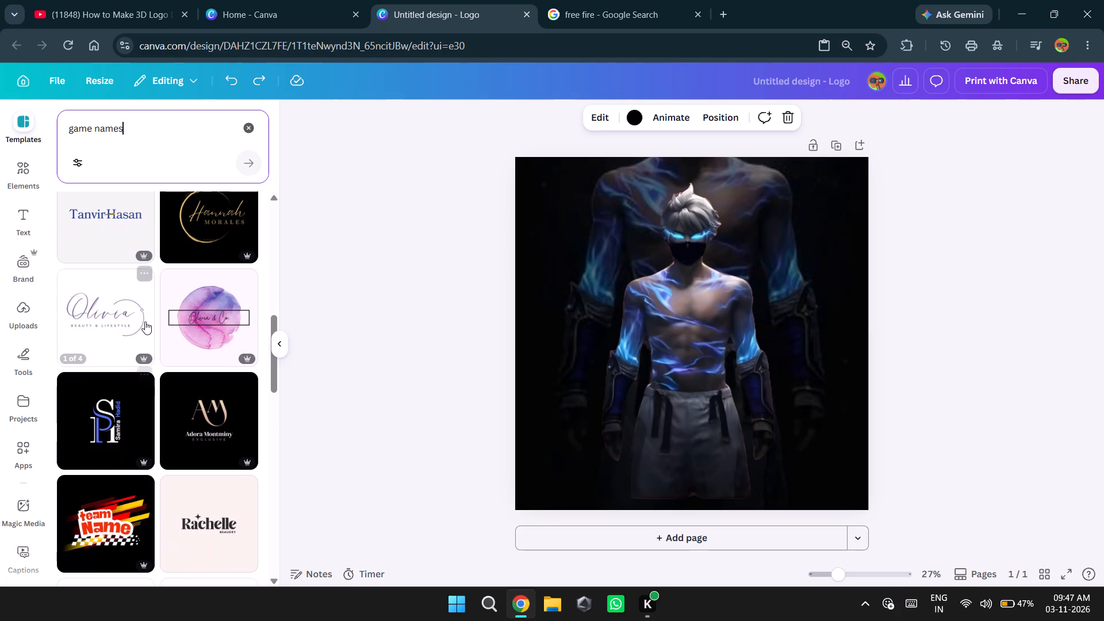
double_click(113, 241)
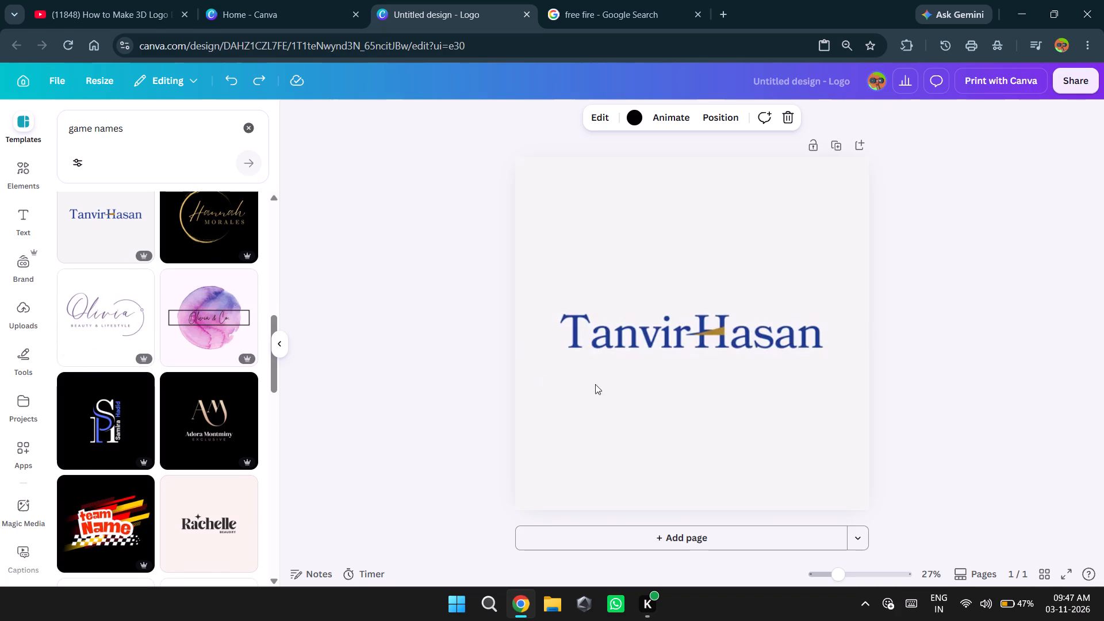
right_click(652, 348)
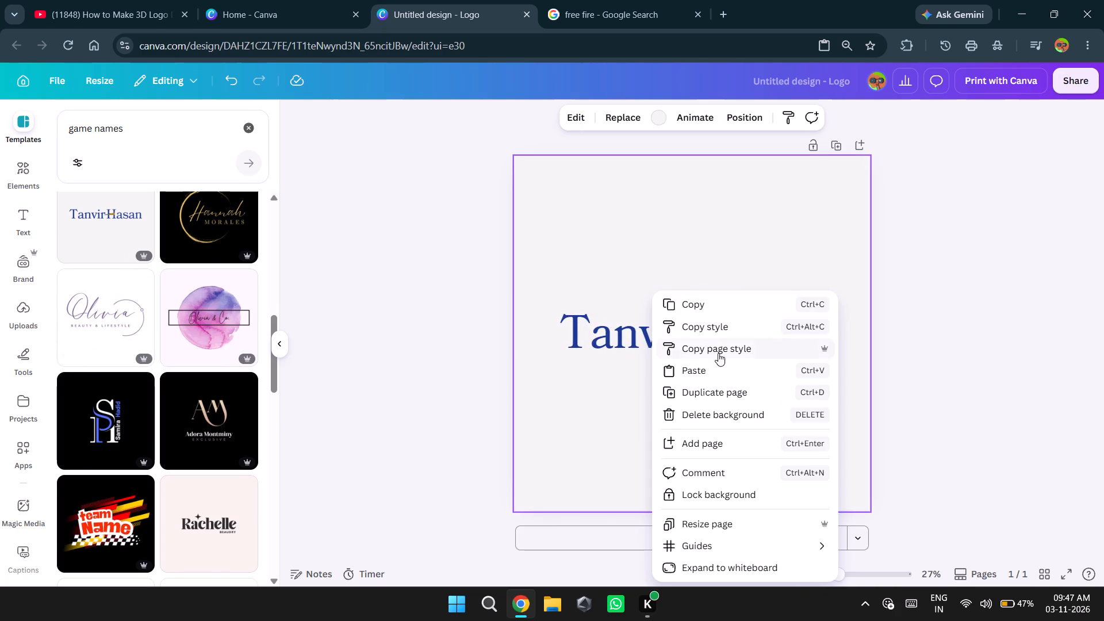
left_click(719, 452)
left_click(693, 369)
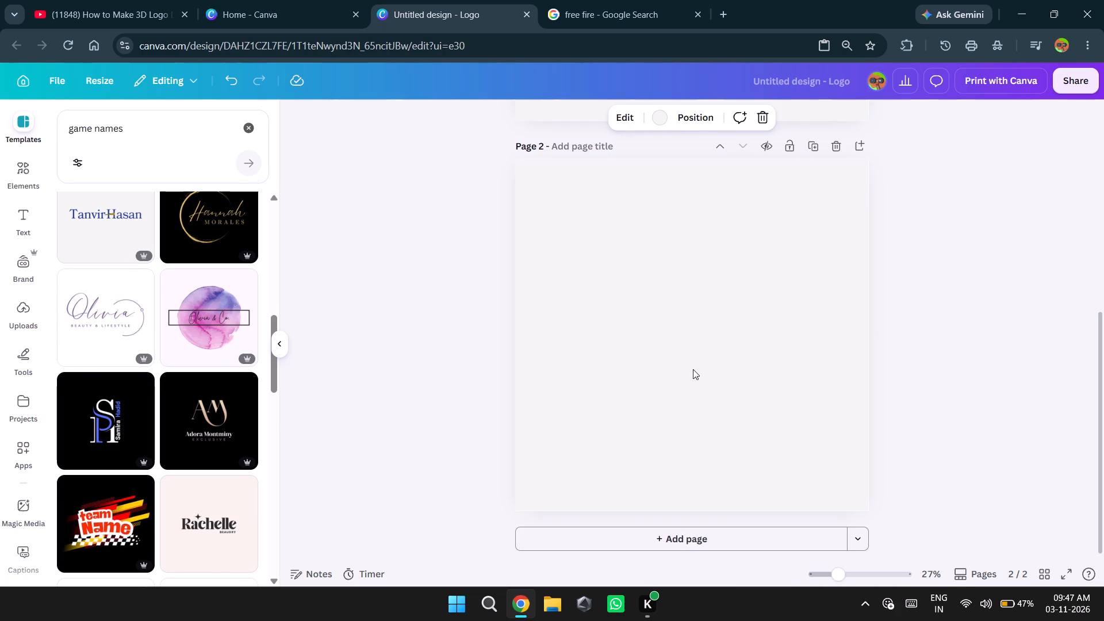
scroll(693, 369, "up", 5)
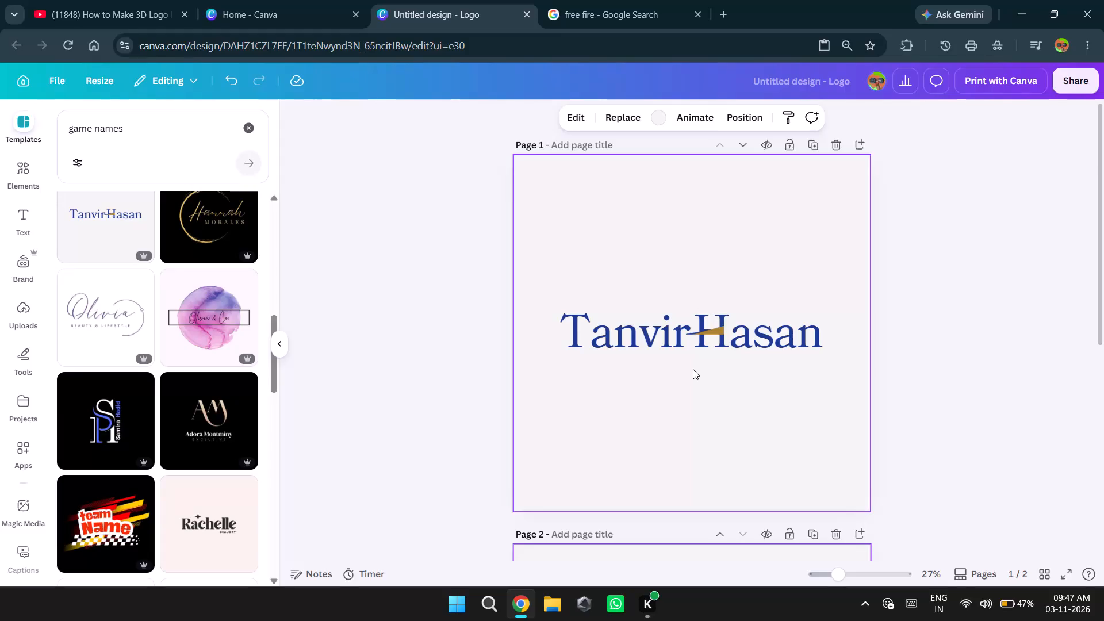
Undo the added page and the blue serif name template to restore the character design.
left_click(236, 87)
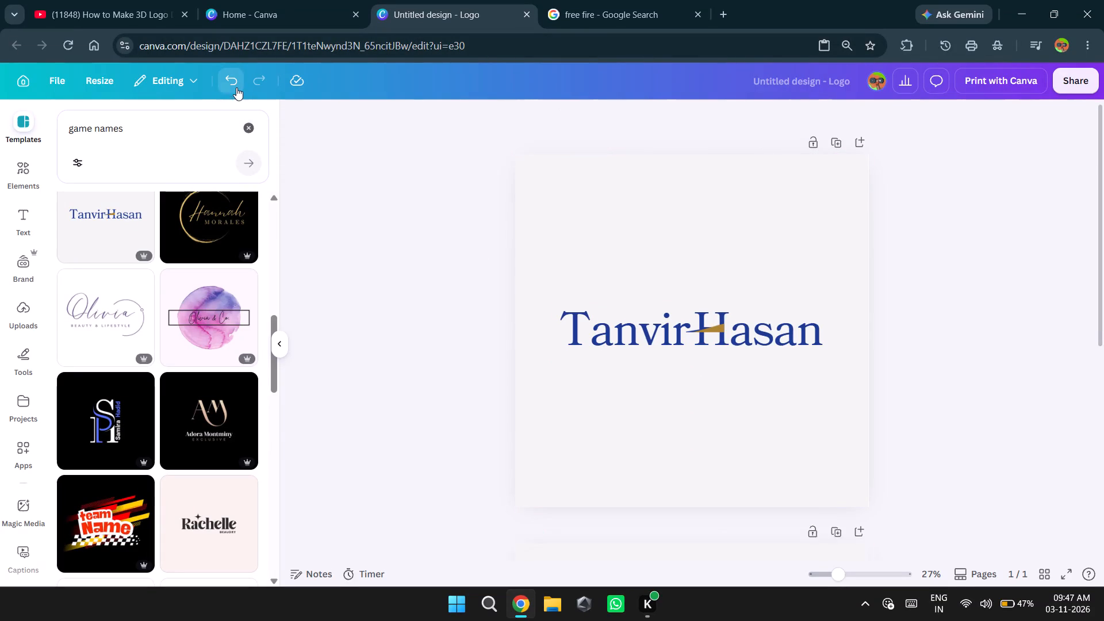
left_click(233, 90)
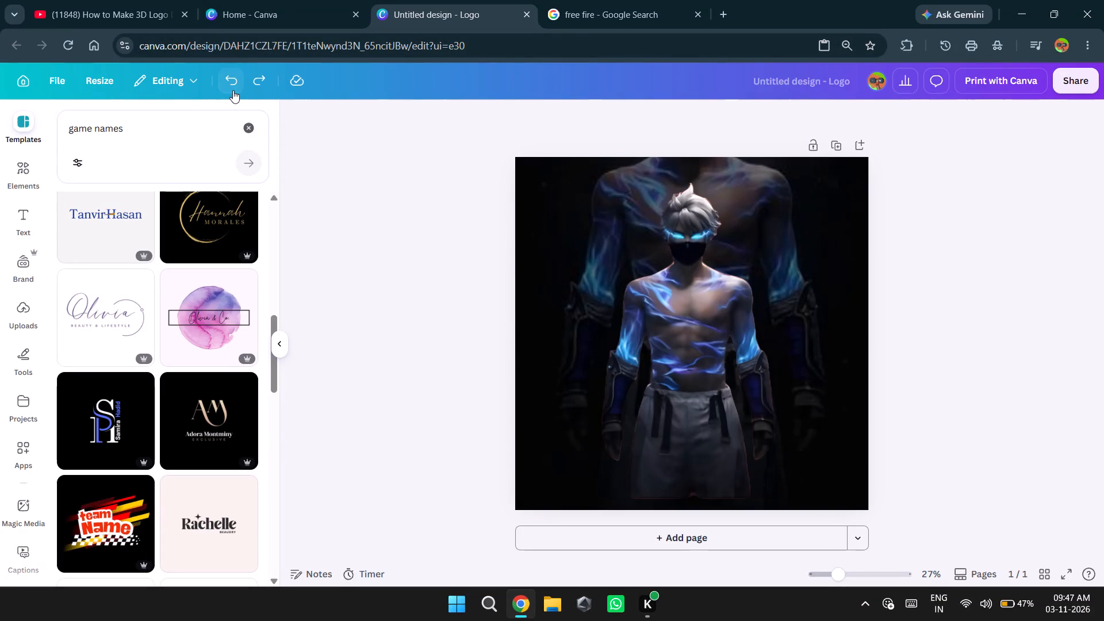
Add a second page below the character design and apply the black AM monogram template to it.
scroll(469, 281, "down", 3)
left_click_drag(599, 570, 597, 532)
left_click(597, 532)
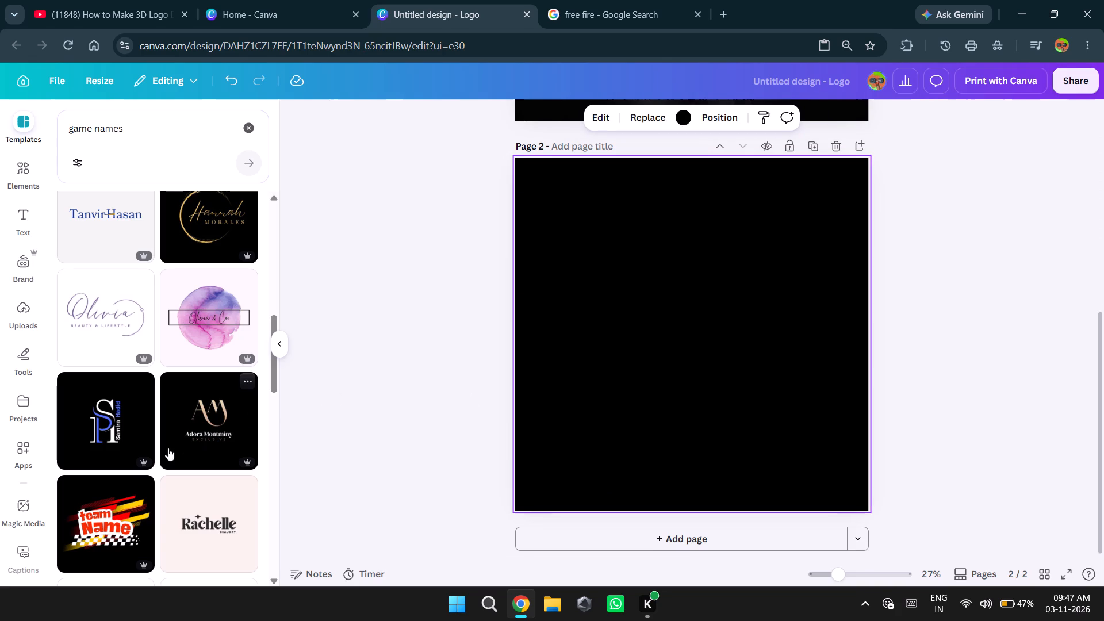
double_click(193, 423)
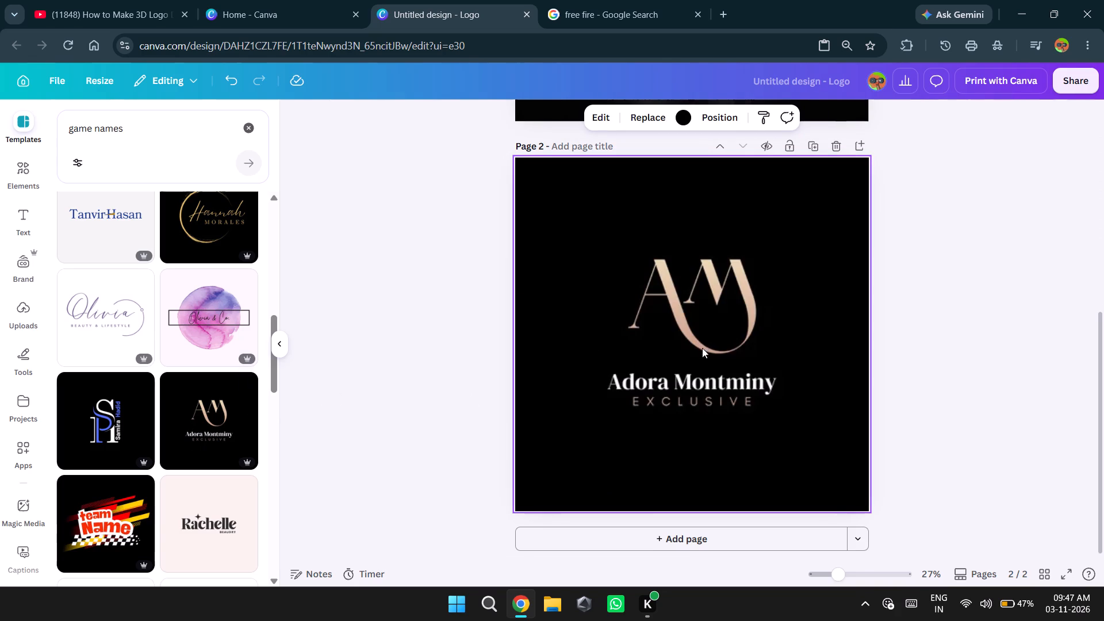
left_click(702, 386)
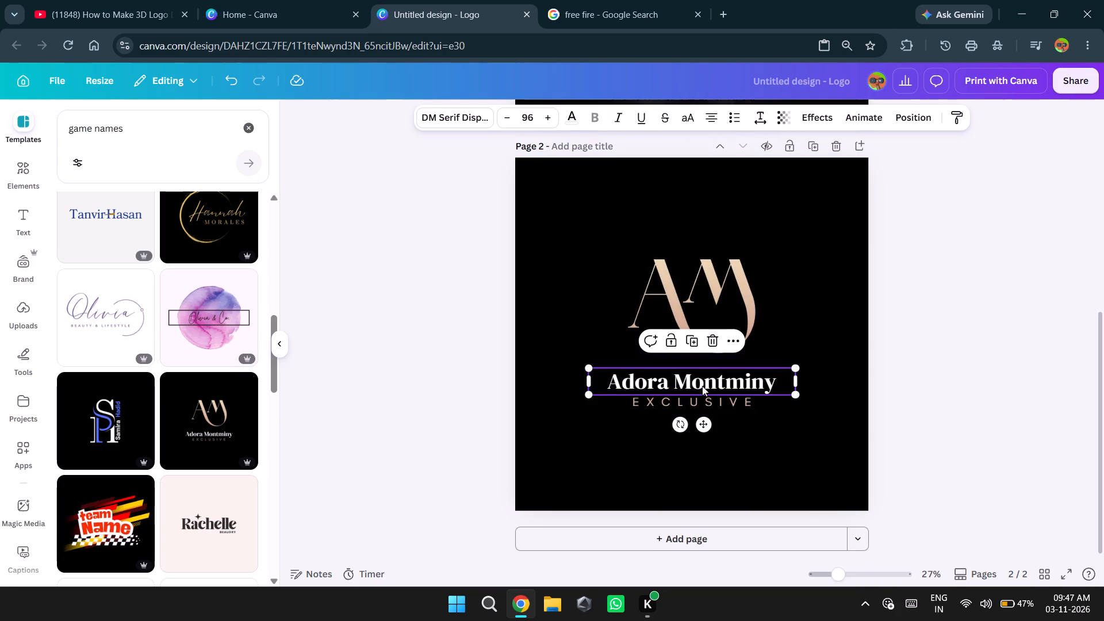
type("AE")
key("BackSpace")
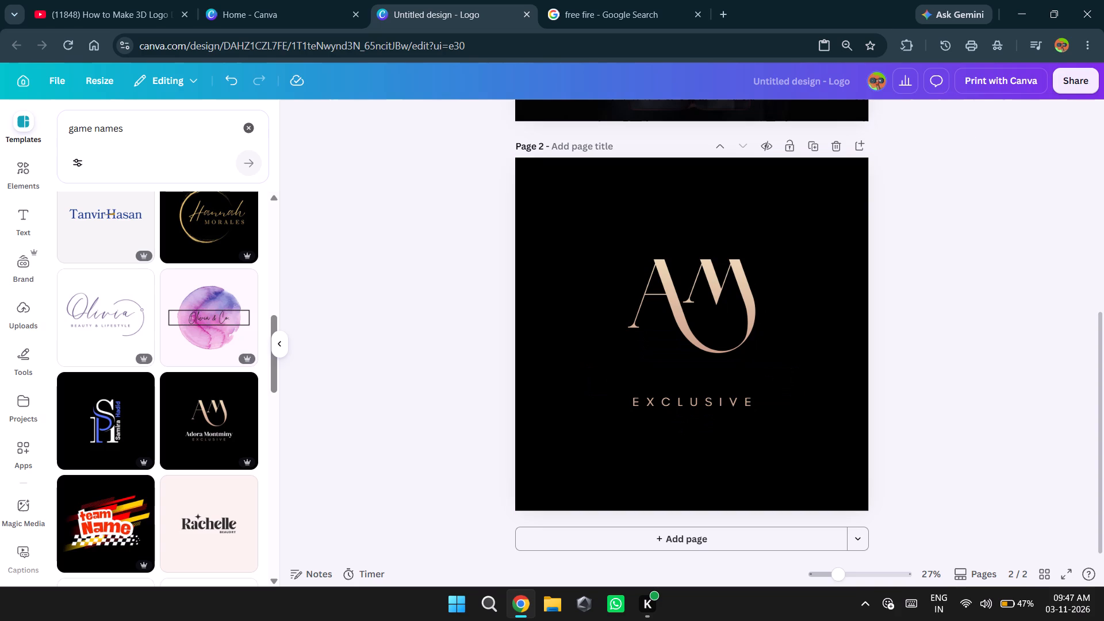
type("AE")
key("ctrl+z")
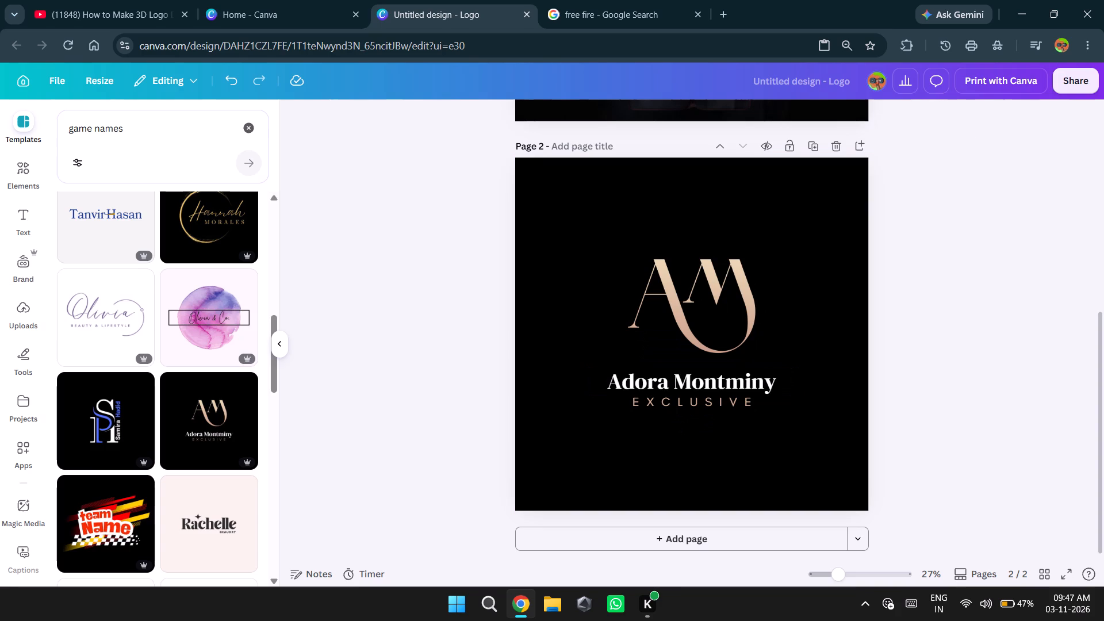
Replace the name line under the AM monogram with AEGONREBORN, written as one word.
left_click(761, 382)
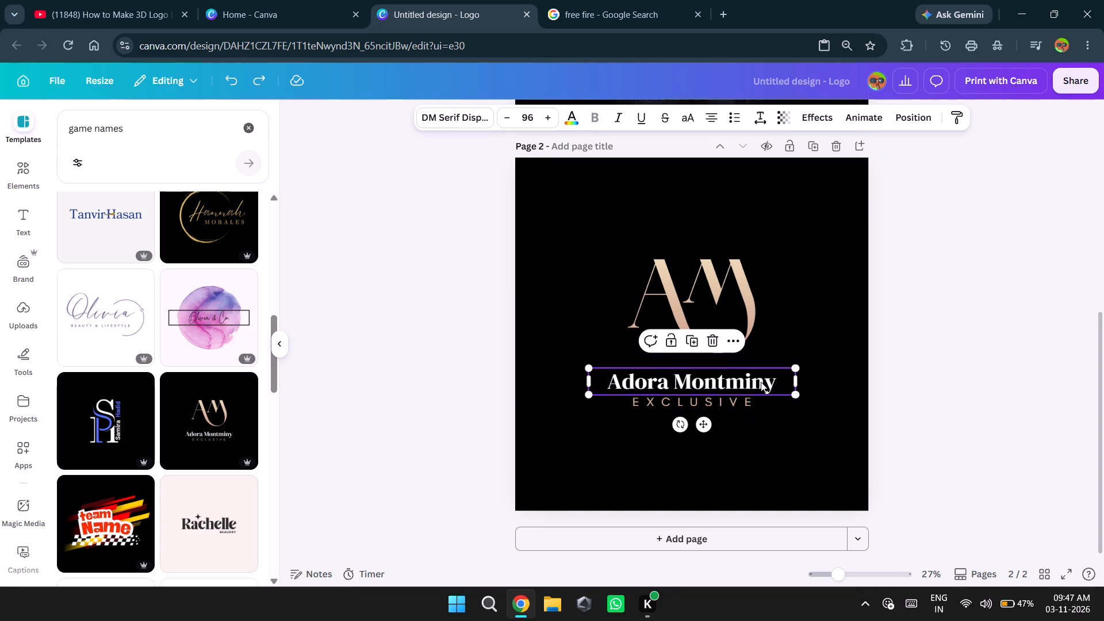
left_click(775, 384)
type("AEGON REBORN")
key("Left")
key("Left")
key("Left")
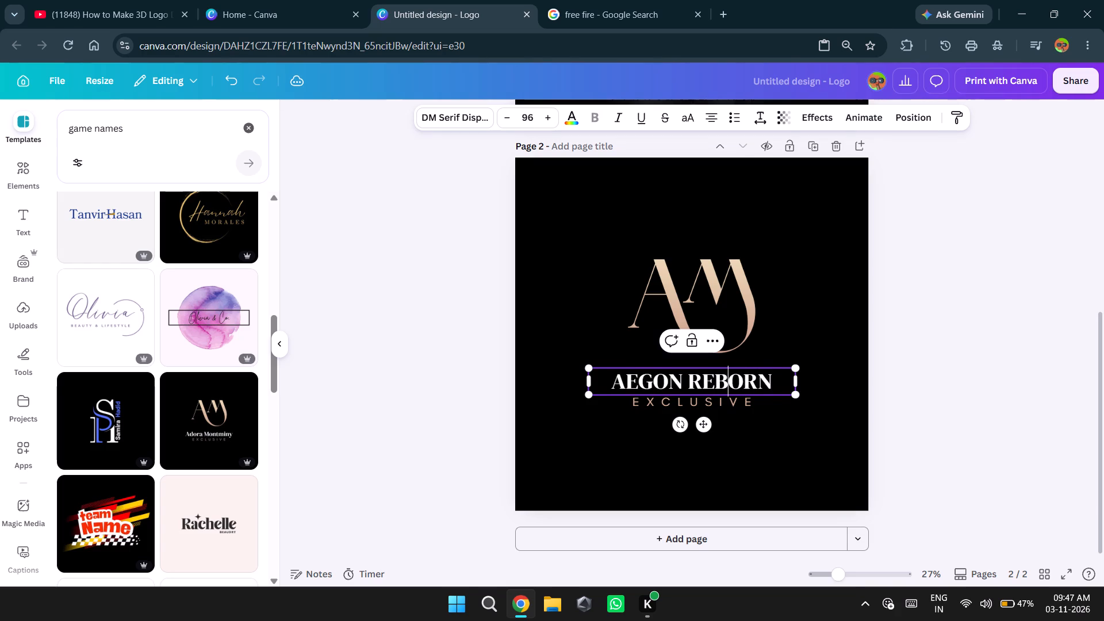
key("Left")
key("Left")
key("Left")
key("BackSpace")
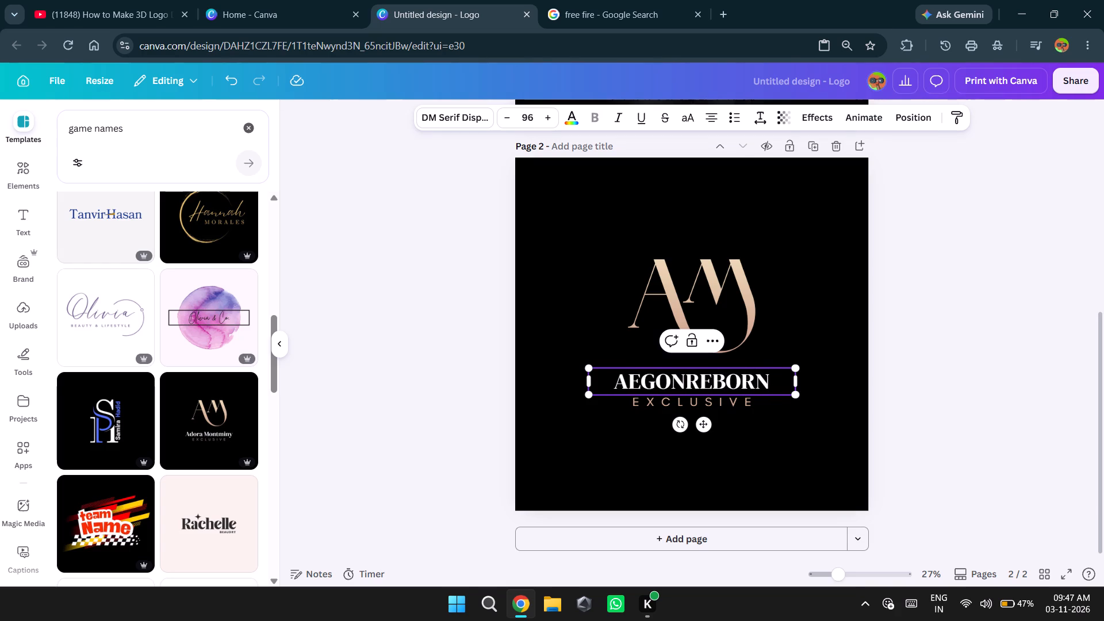
Set the AEGONREBORN text to the Handwriting font Celandine after trying Playwrite US Modern, Playwrite US Trad and Leckerli One.
left_click(655, 379)
double_click(655, 379)
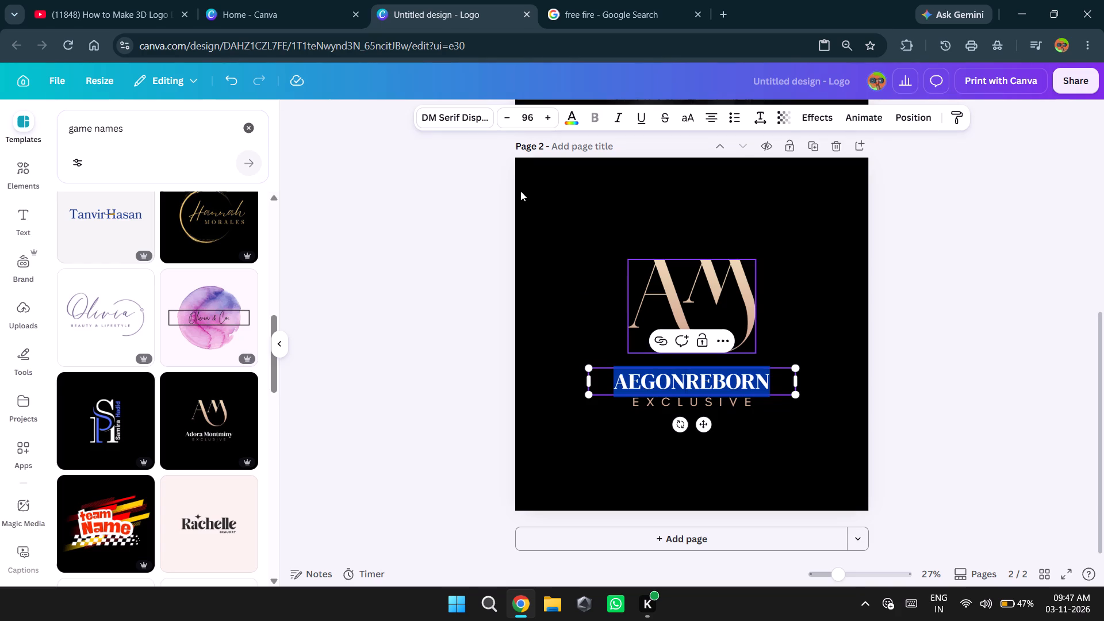
left_click(463, 117)
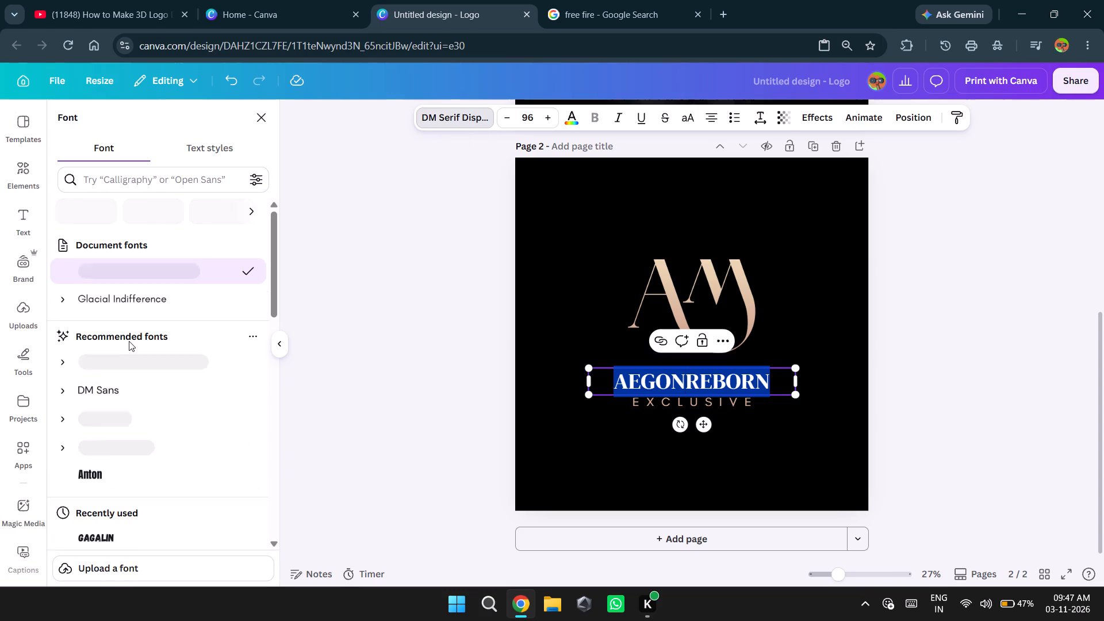
left_click(93, 207)
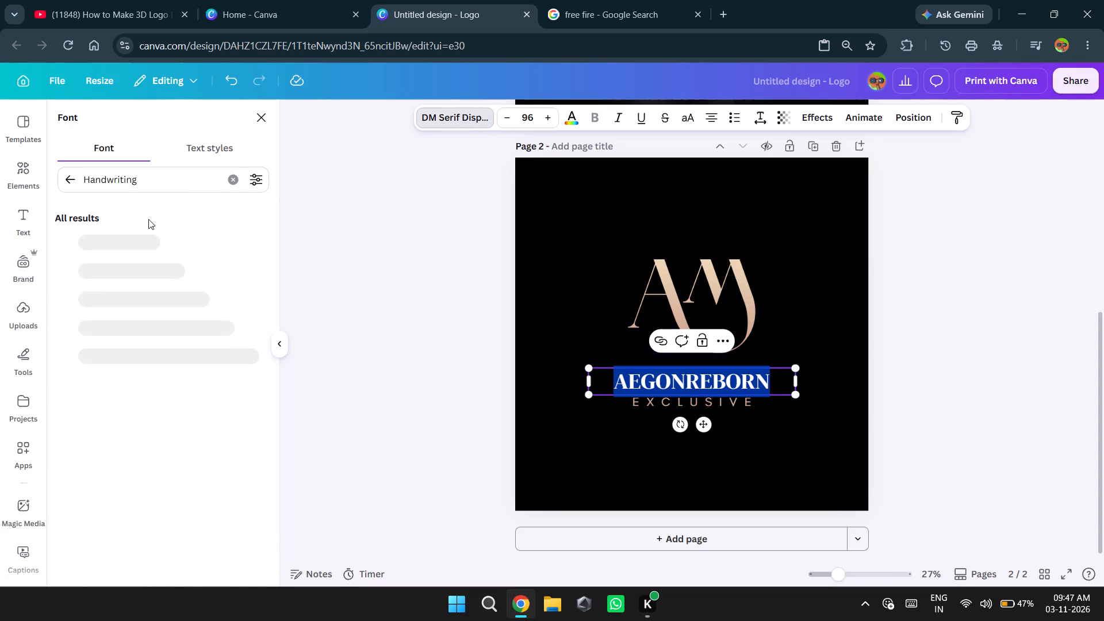
left_click(147, 326)
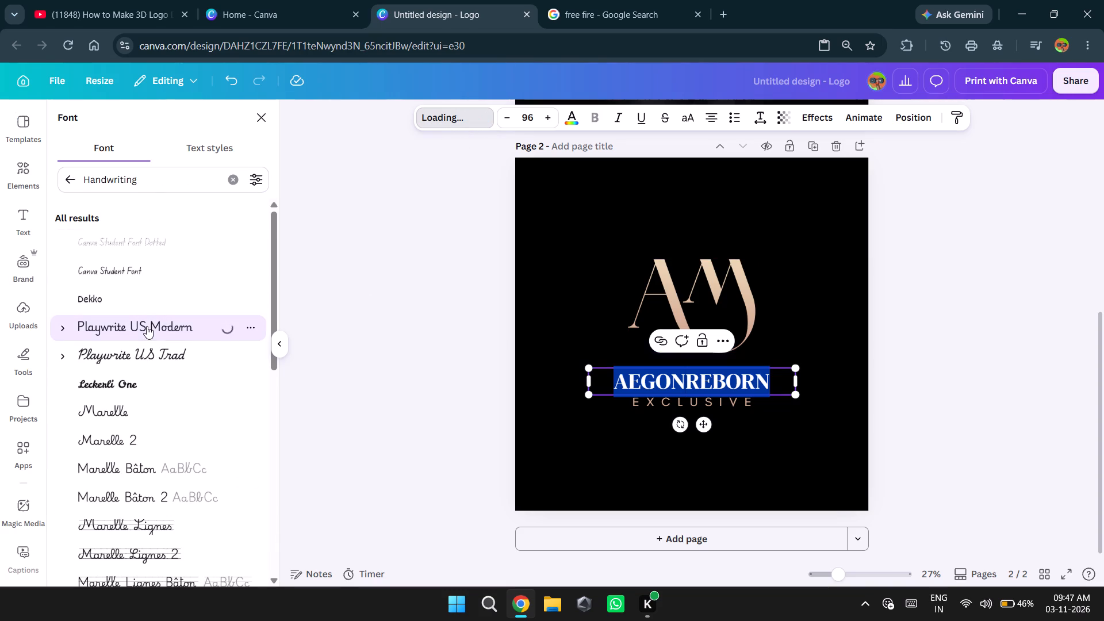
left_click(142, 358)
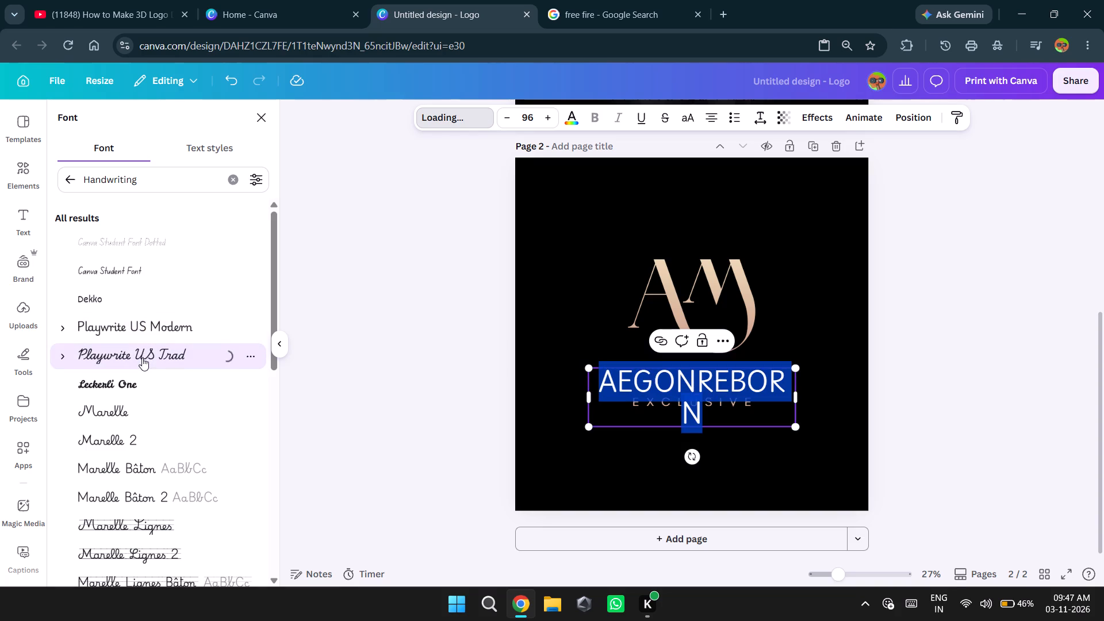
left_click(139, 382)
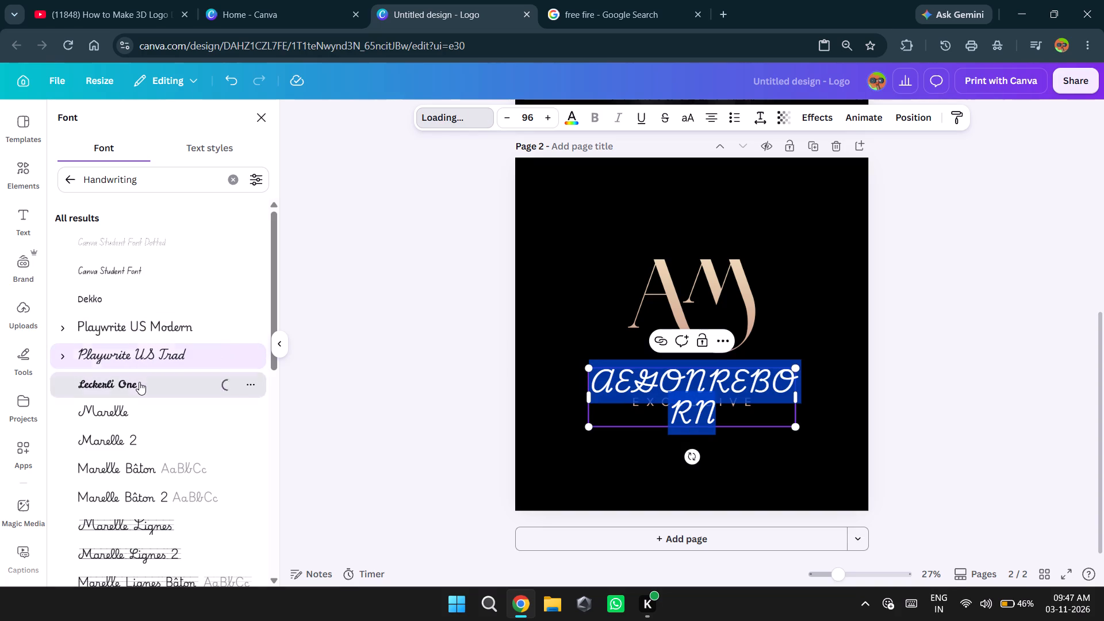
scroll(126, 463, "down", 8)
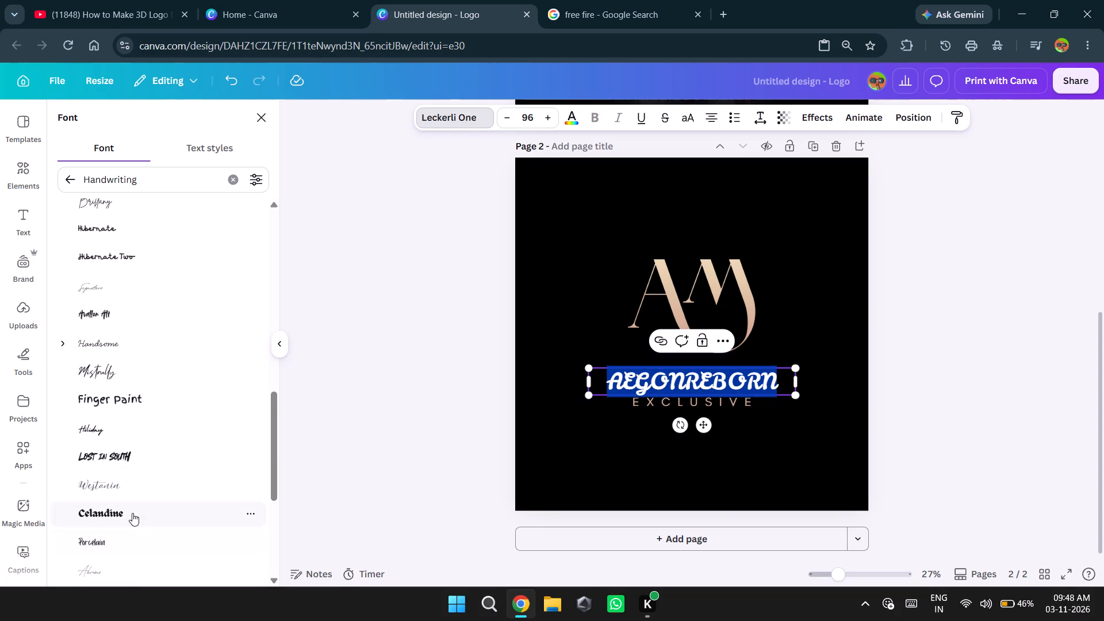
left_click(132, 513)
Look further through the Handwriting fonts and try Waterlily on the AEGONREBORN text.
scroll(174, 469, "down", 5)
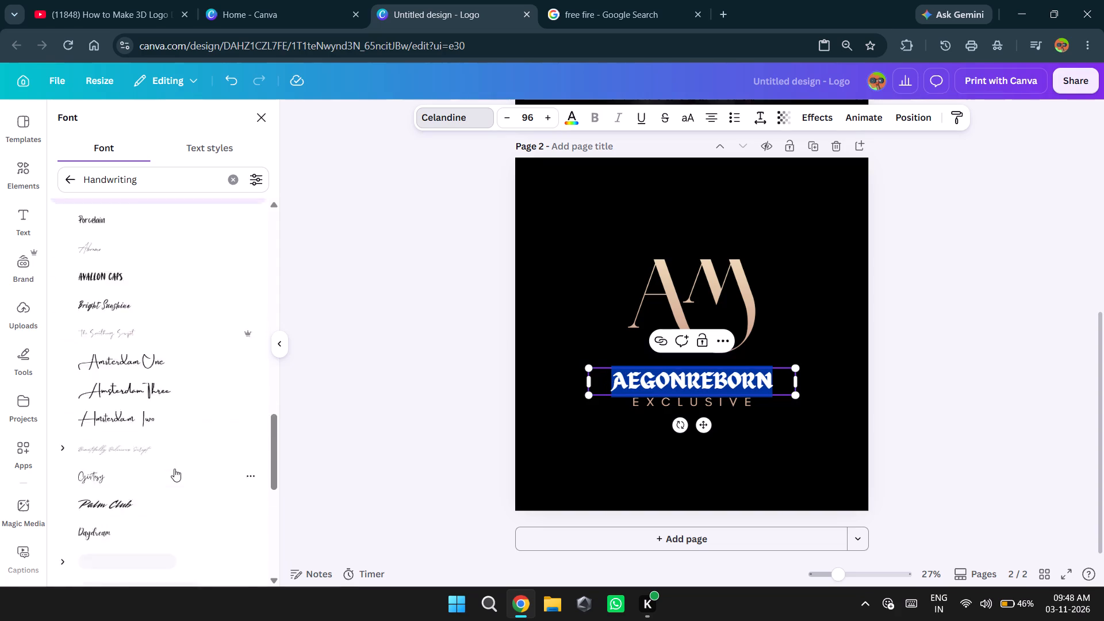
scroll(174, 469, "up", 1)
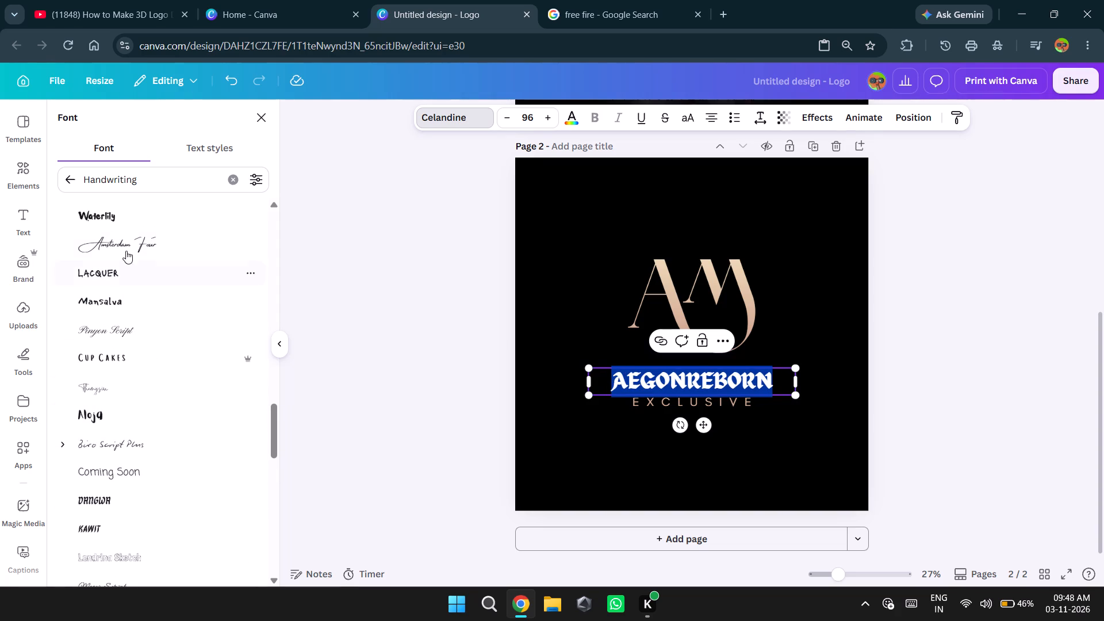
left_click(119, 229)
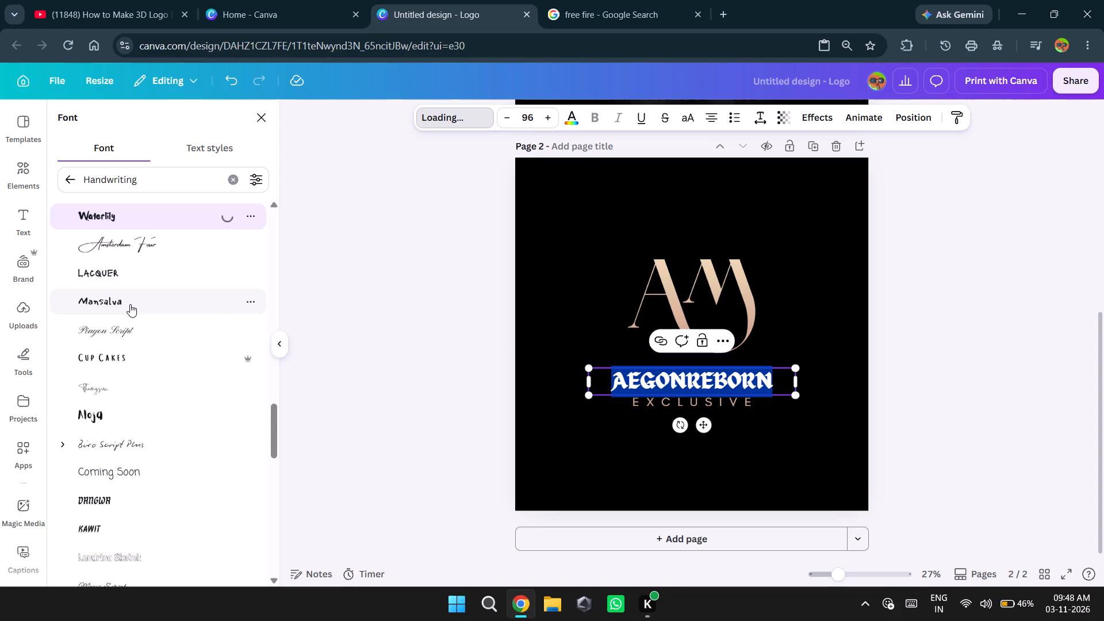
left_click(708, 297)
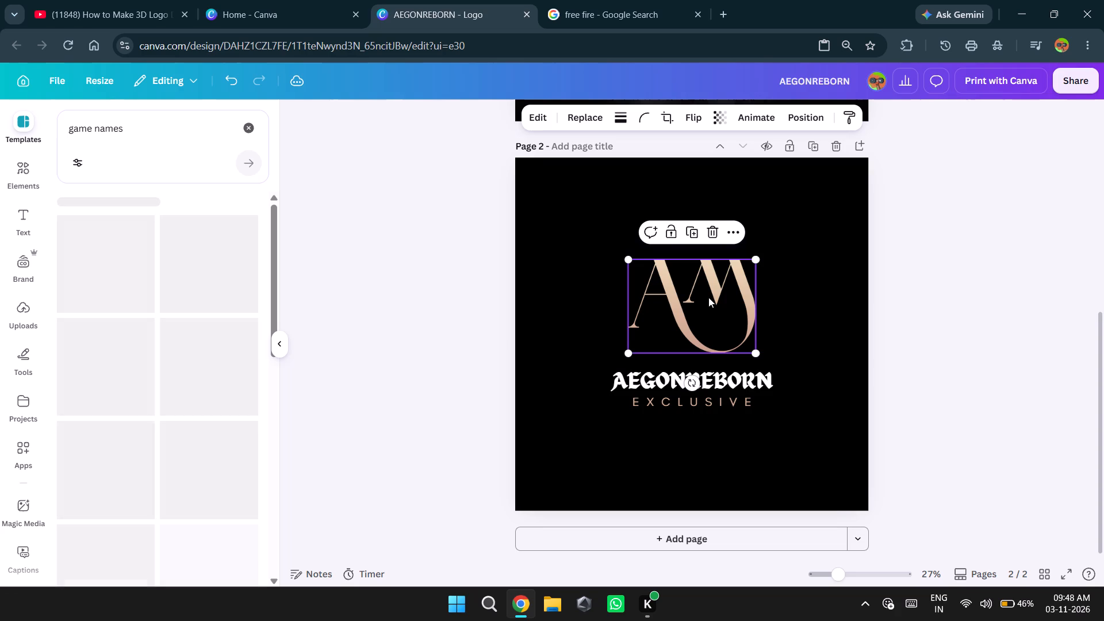
Copy the AEGONREBORN text from page 2 onto page 1 and place it across the character's shorts, just below the waist.
left_click(719, 385)
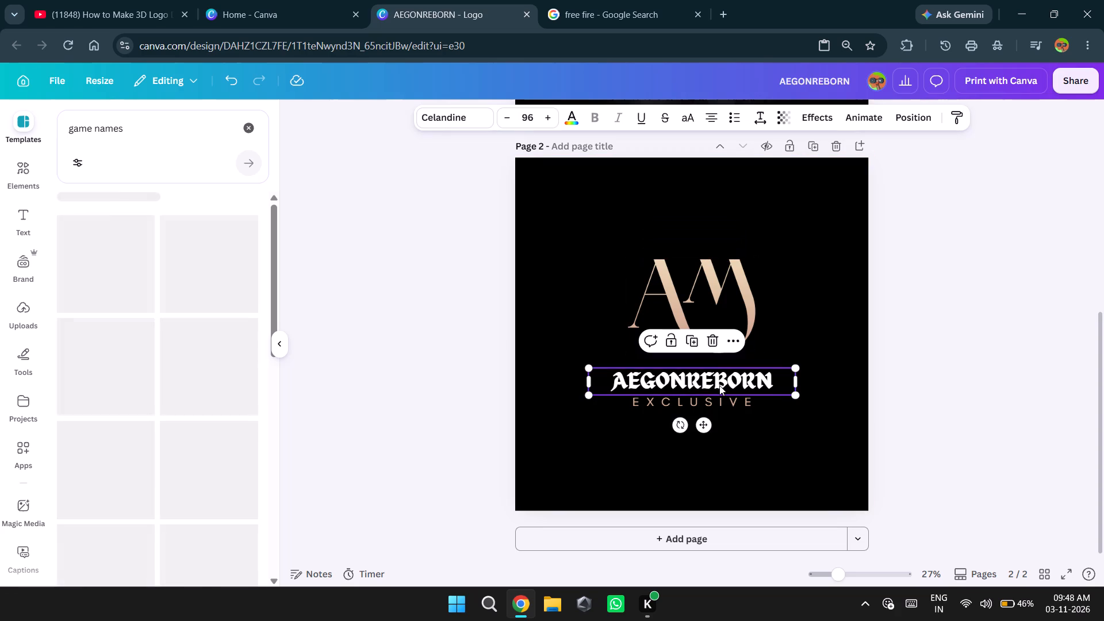
key("ctrl+c")
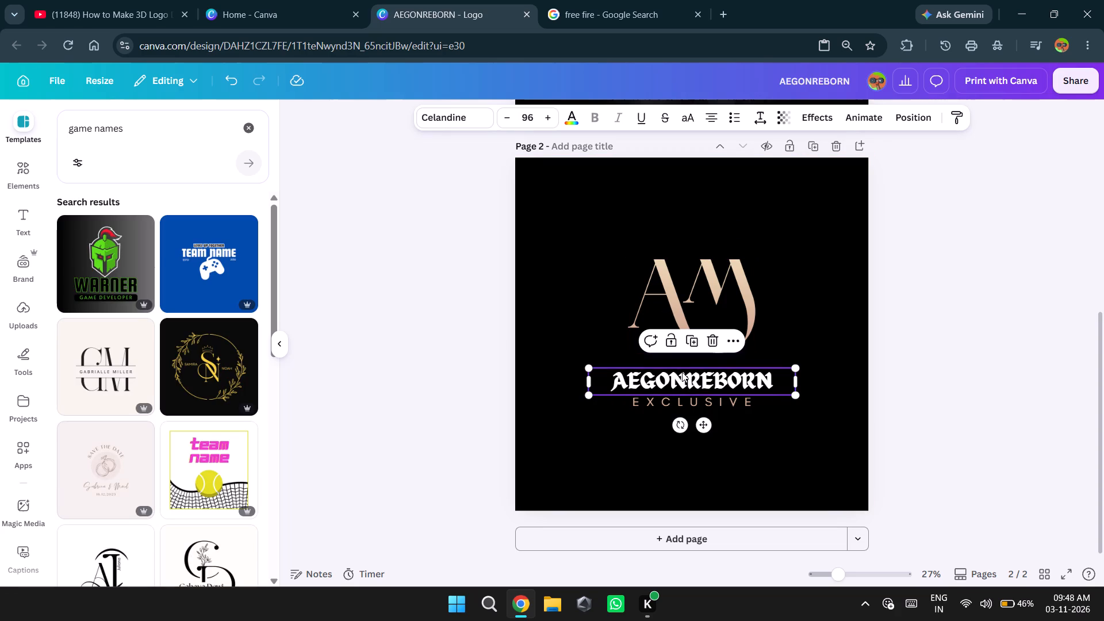
scroll(695, 291, "up", 3)
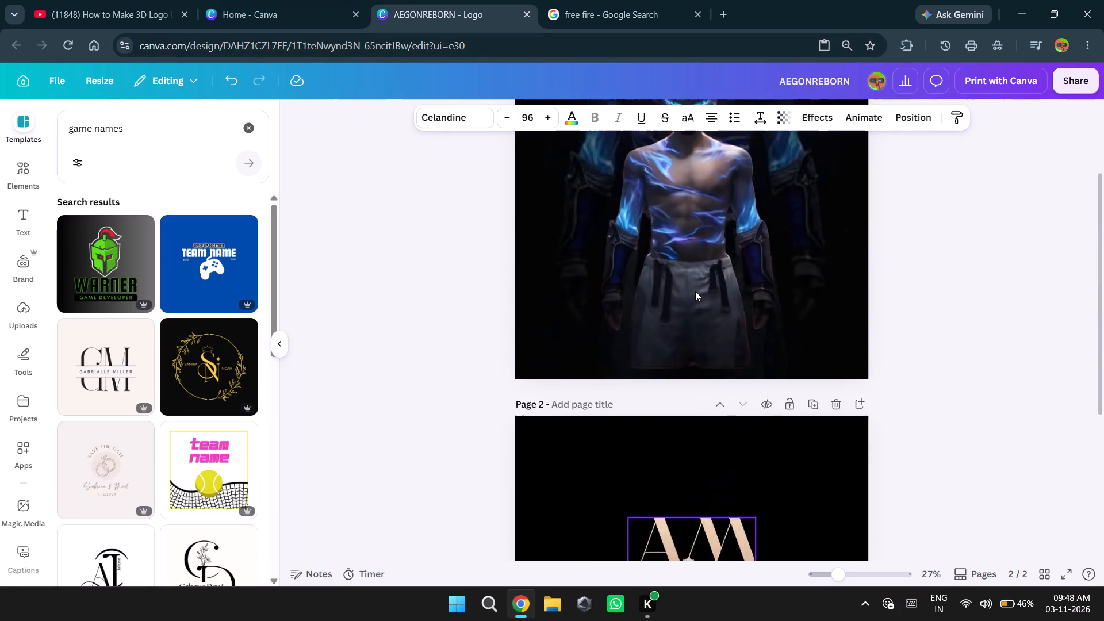
key("ctrl+v")
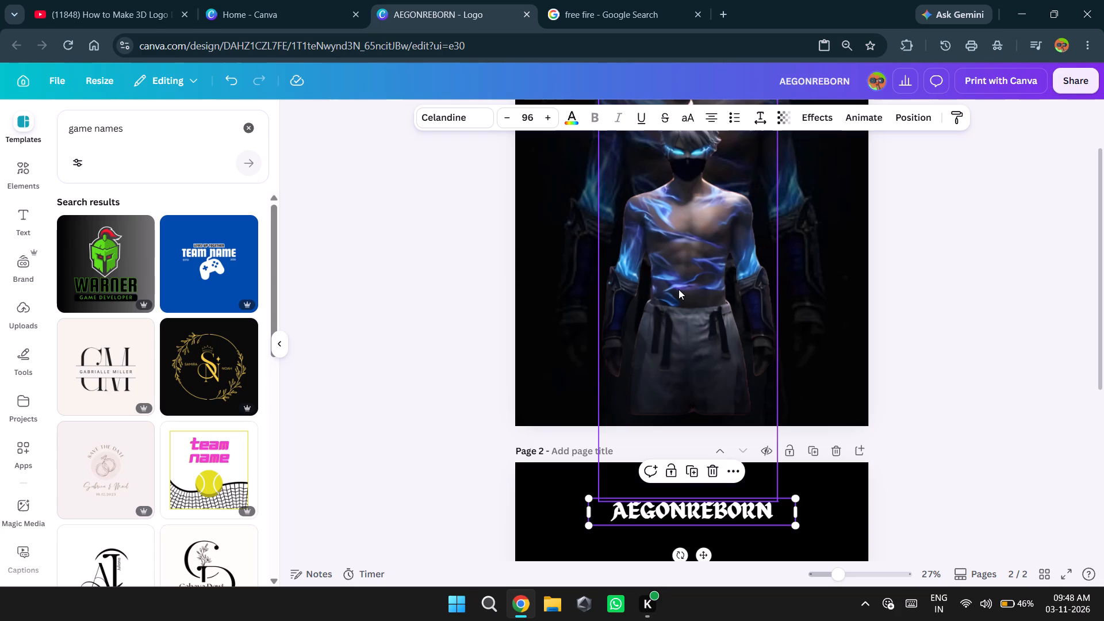
left_click_drag(702, 524, 700, 352)
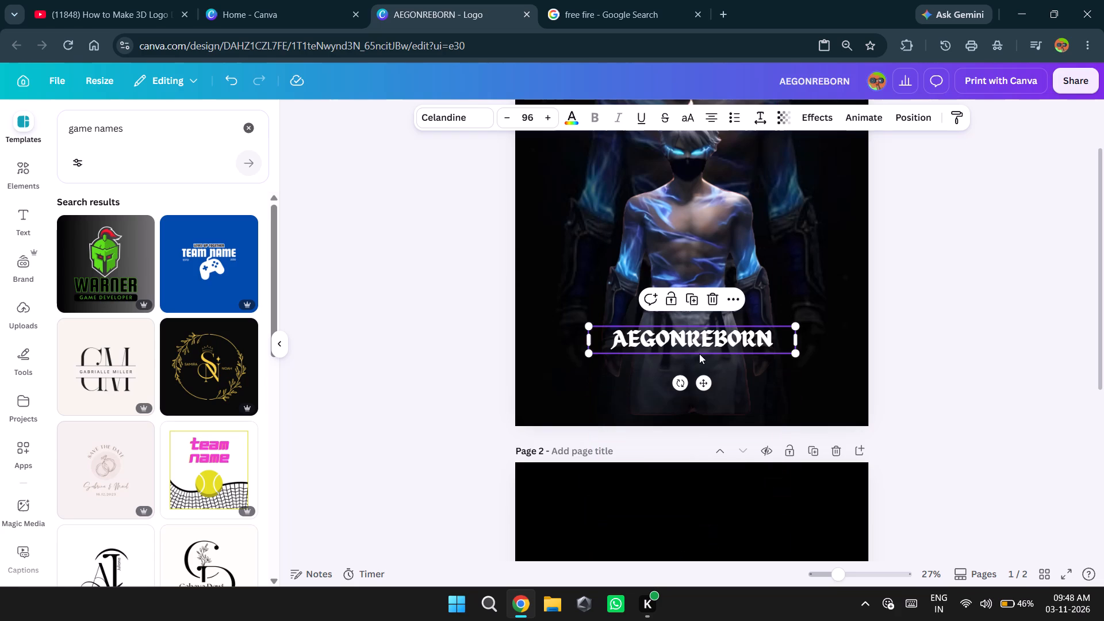
left_click_drag(698, 337, 698, 324)
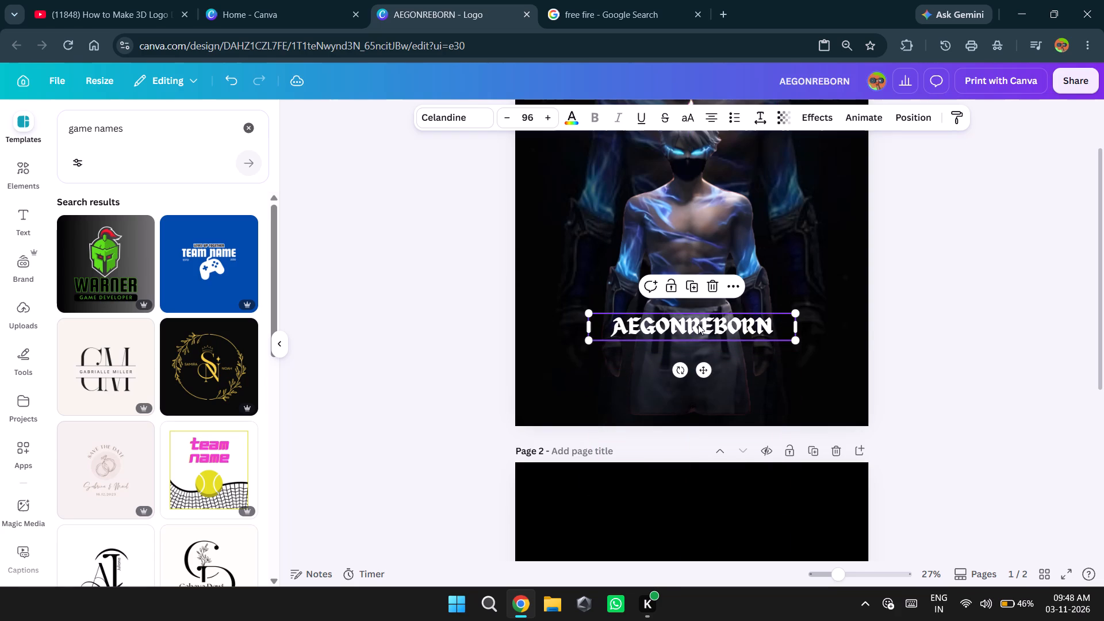
left_click(698, 324)
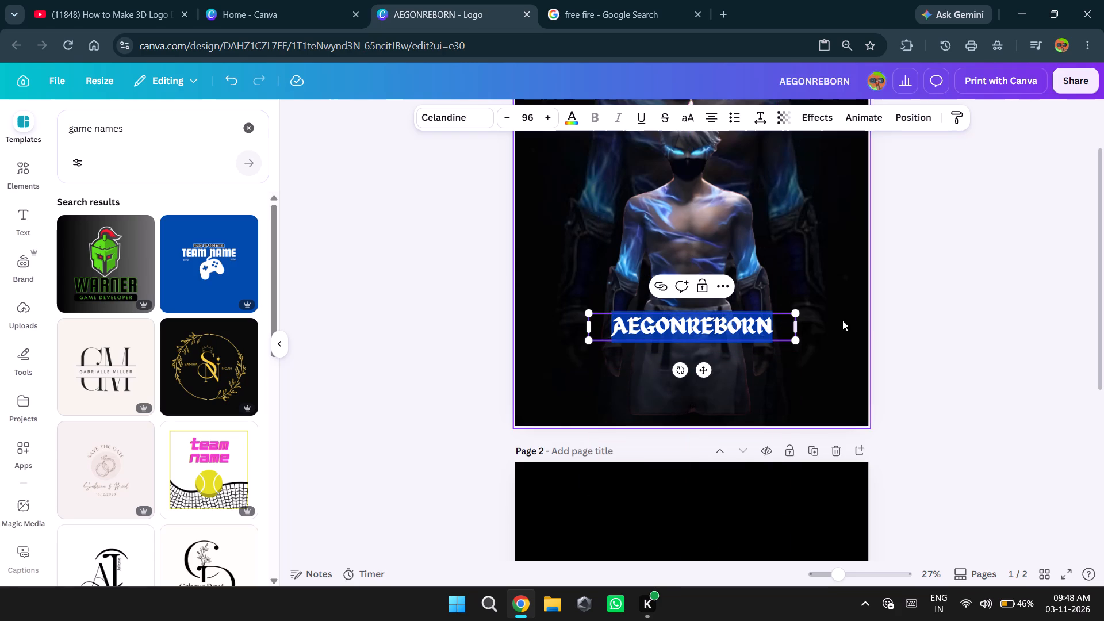
left_click(898, 336)
scroll(898, 336, "up", 3)
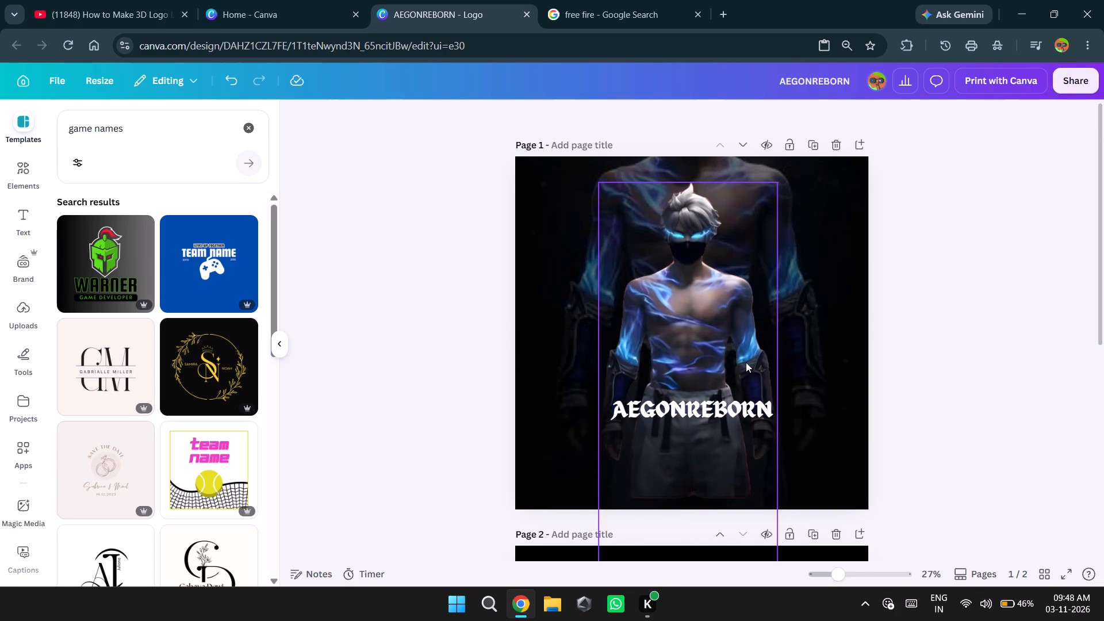
left_click_drag(703, 403, 703, 370)
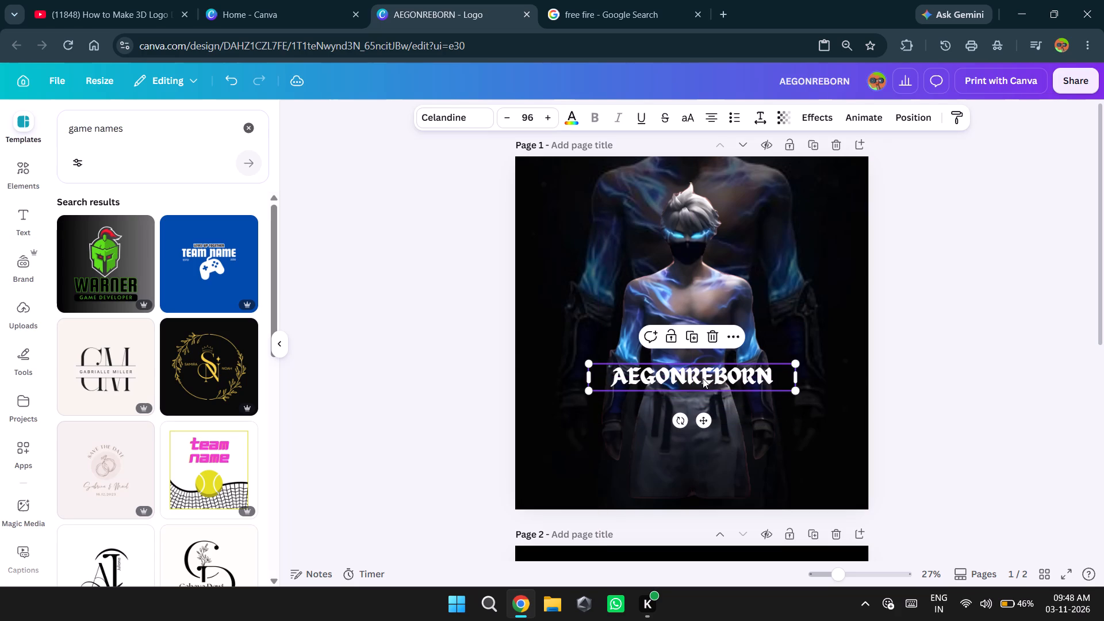
left_click_drag(703, 378, 695, 425)
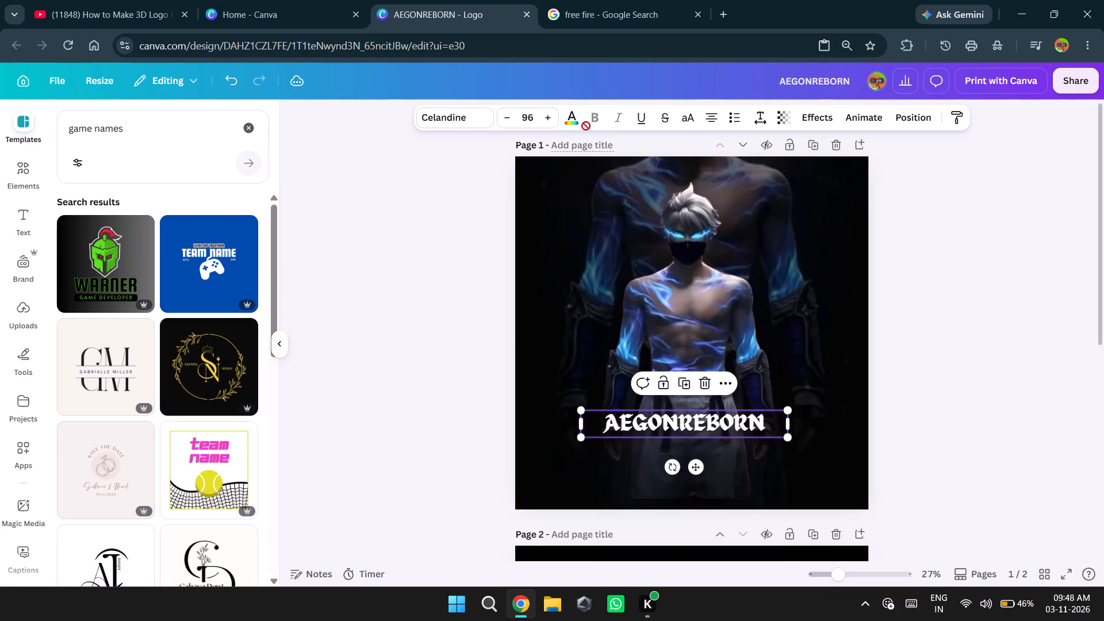
Make the page 1 AEGONREBORN text slightly see-through, trying transparency values of 76 and 75 before settling slightly higher.
left_click(577, 118)
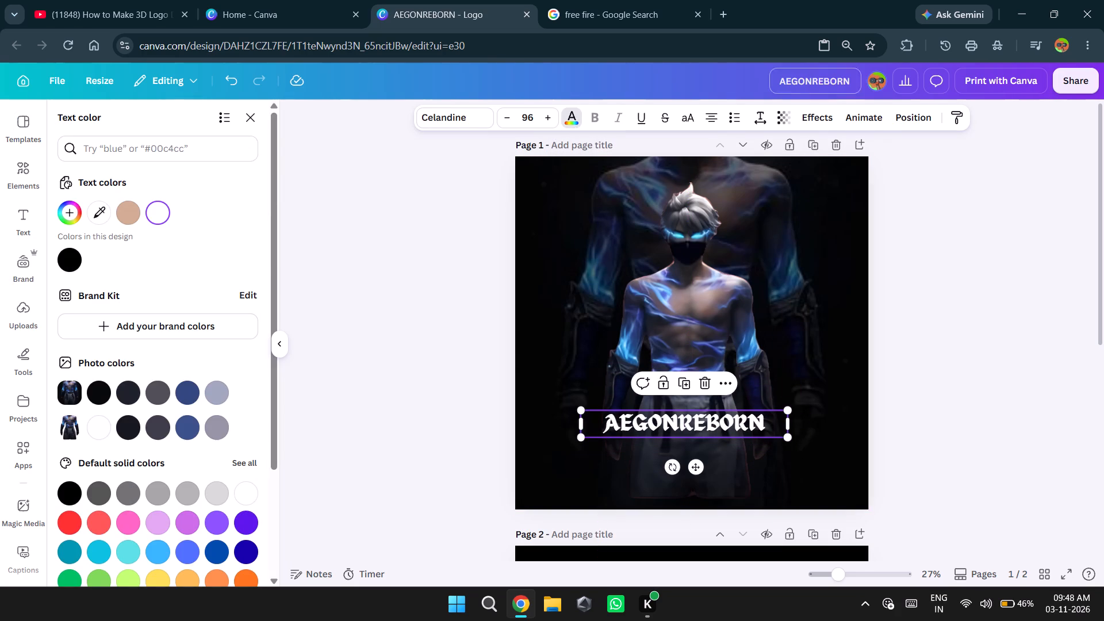
left_click(780, 123)
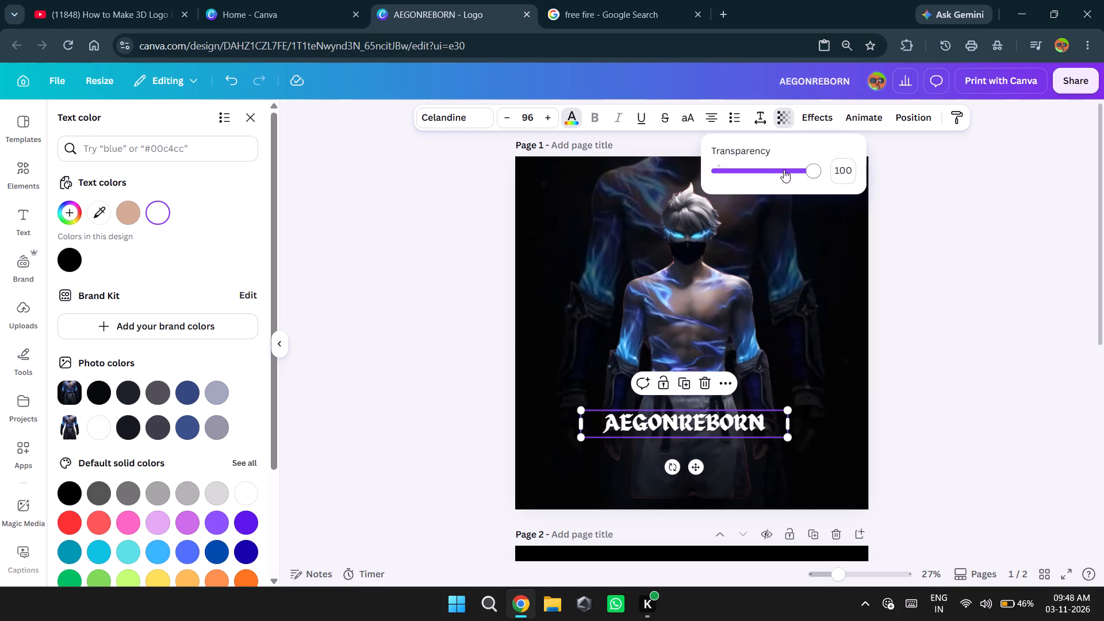
left_click(792, 171)
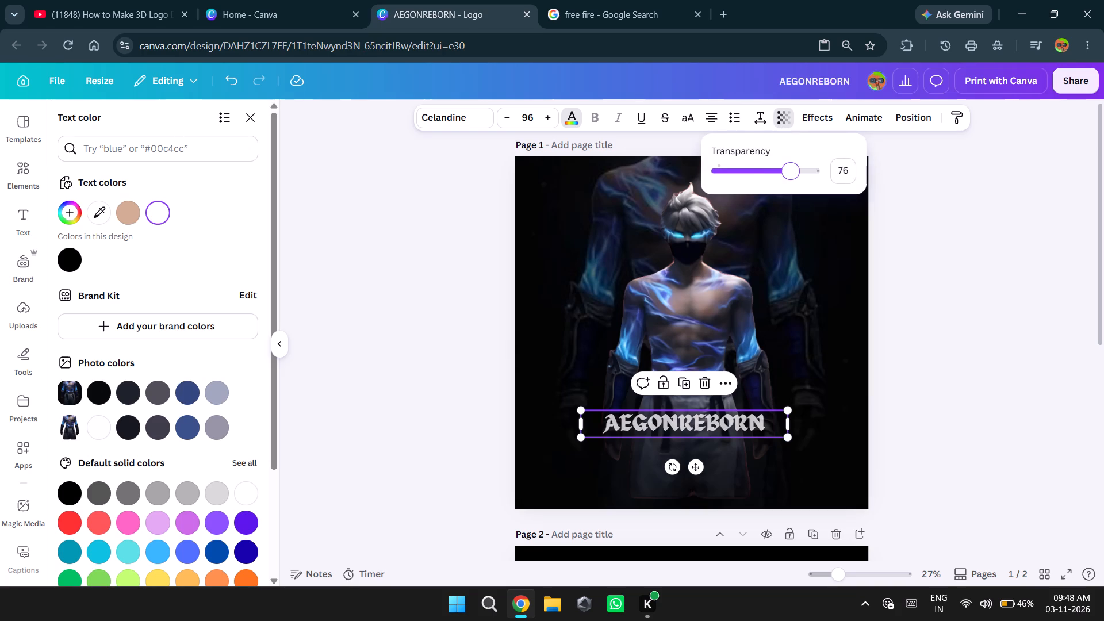
left_click(806, 171)
left_click(790, 175)
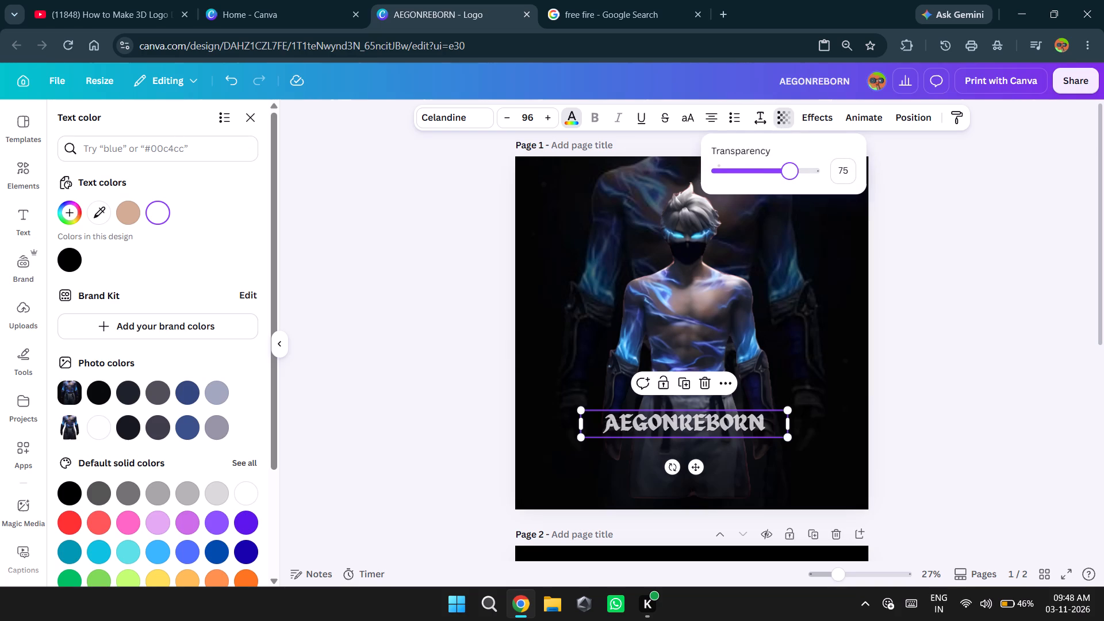
left_click(798, 174)
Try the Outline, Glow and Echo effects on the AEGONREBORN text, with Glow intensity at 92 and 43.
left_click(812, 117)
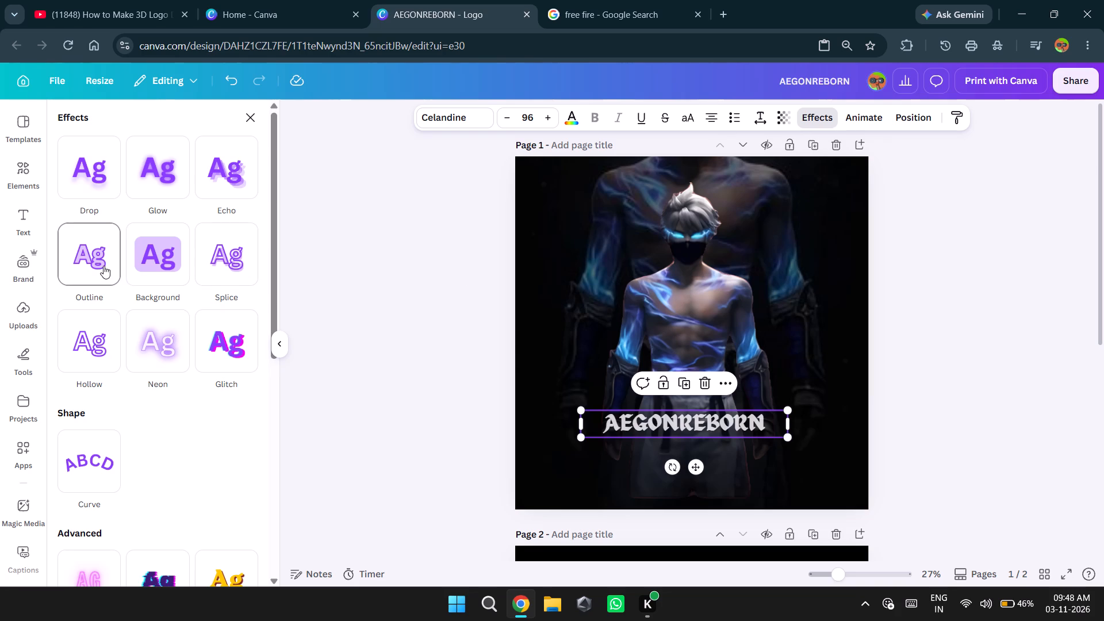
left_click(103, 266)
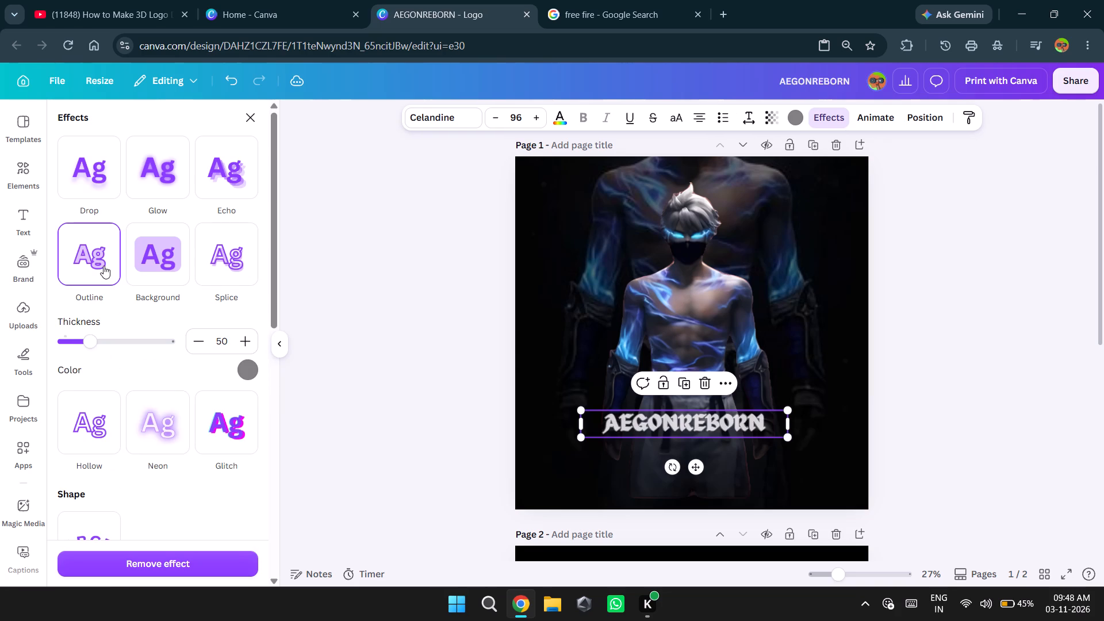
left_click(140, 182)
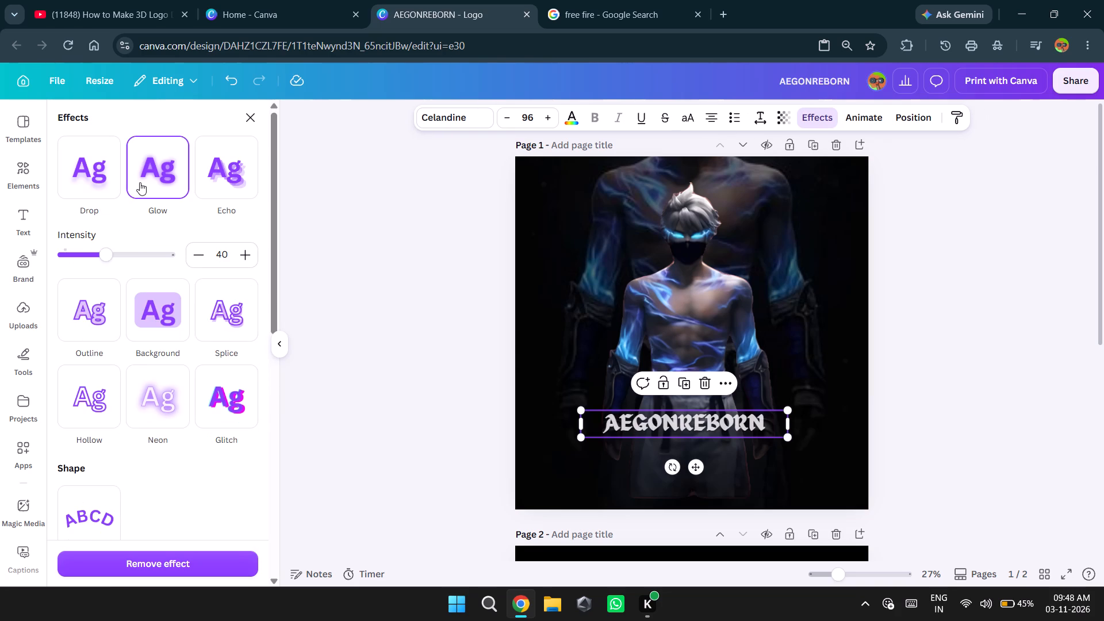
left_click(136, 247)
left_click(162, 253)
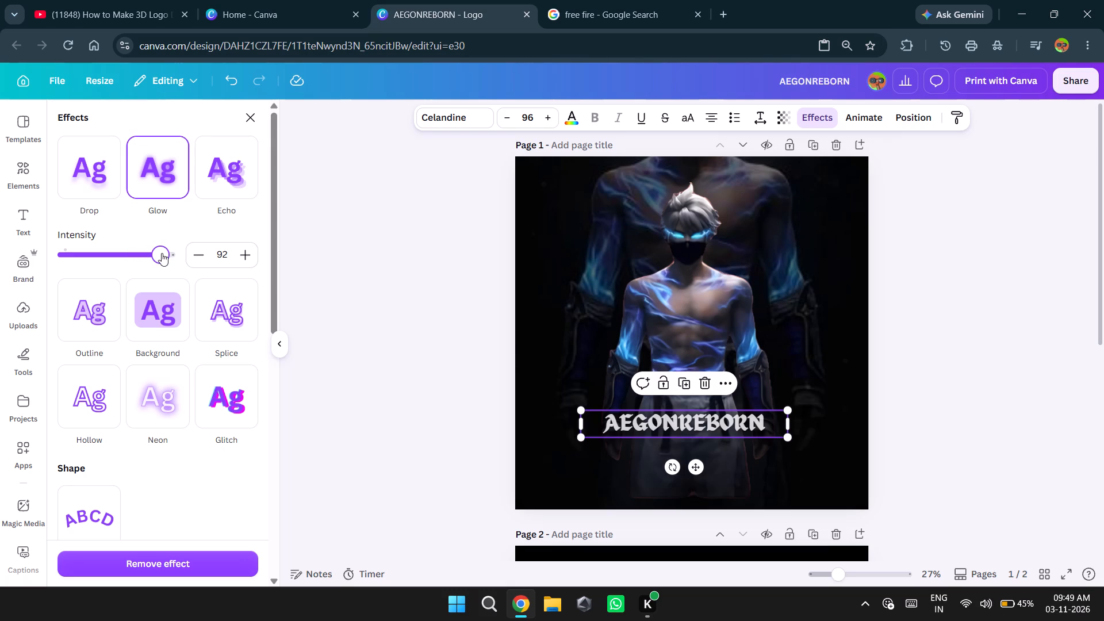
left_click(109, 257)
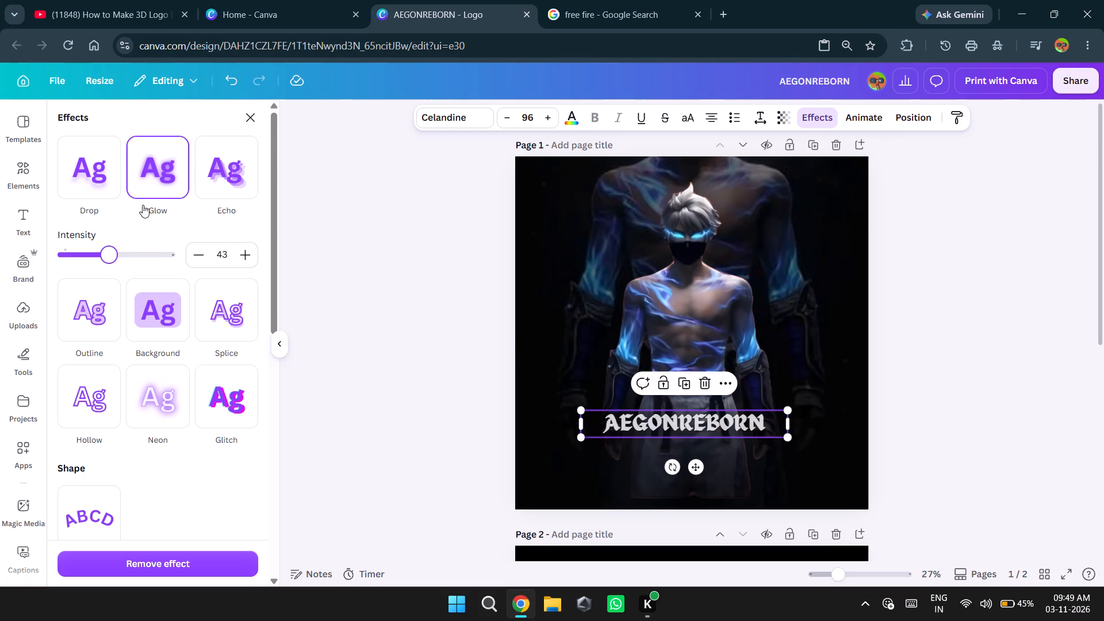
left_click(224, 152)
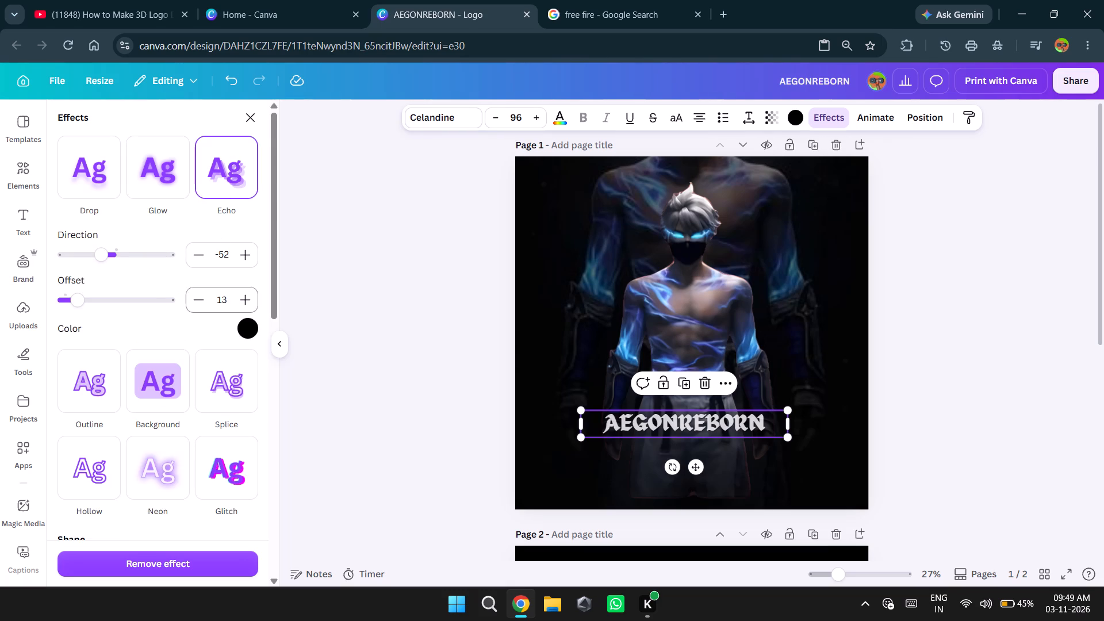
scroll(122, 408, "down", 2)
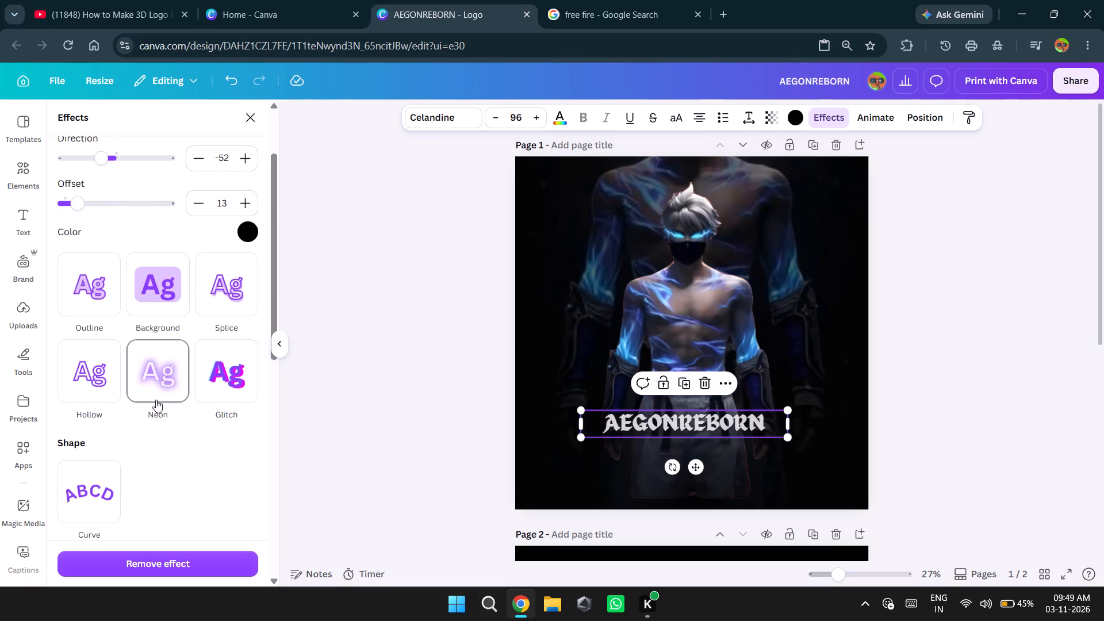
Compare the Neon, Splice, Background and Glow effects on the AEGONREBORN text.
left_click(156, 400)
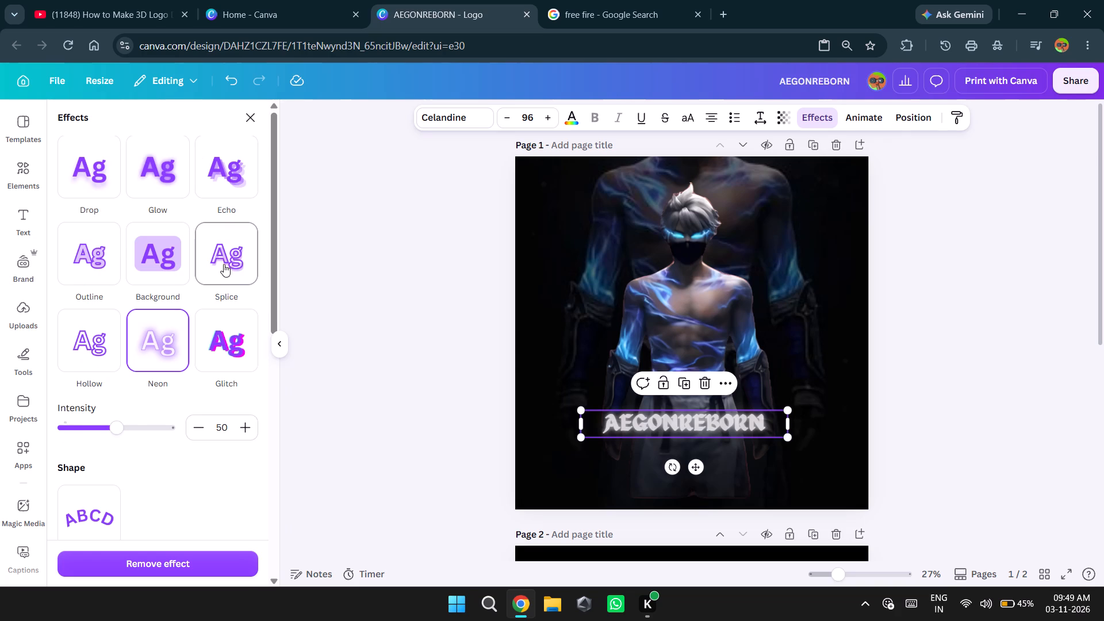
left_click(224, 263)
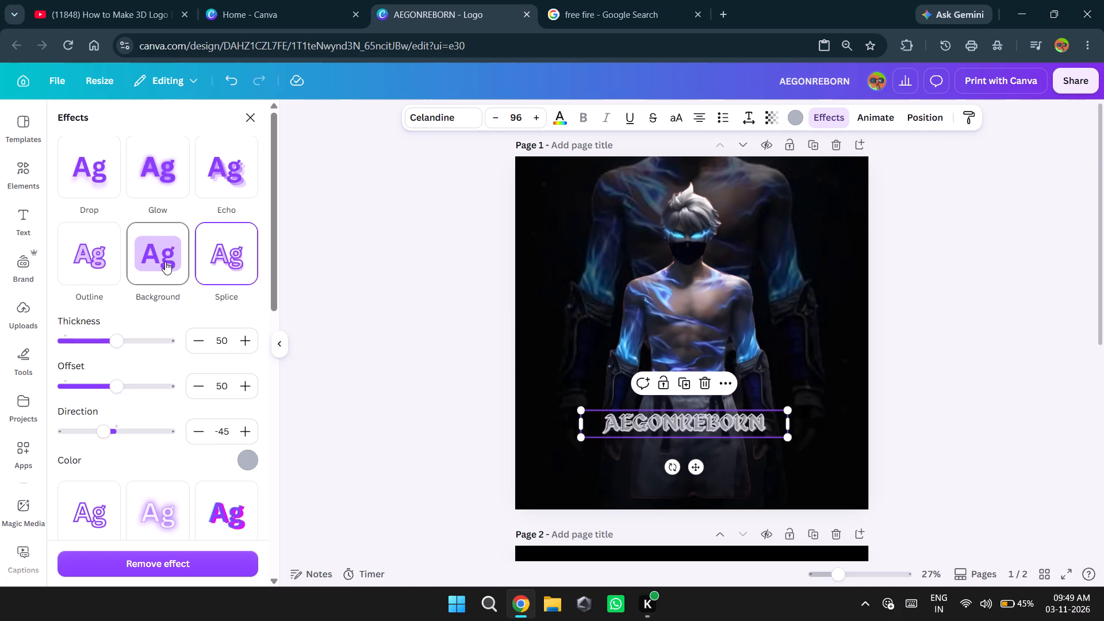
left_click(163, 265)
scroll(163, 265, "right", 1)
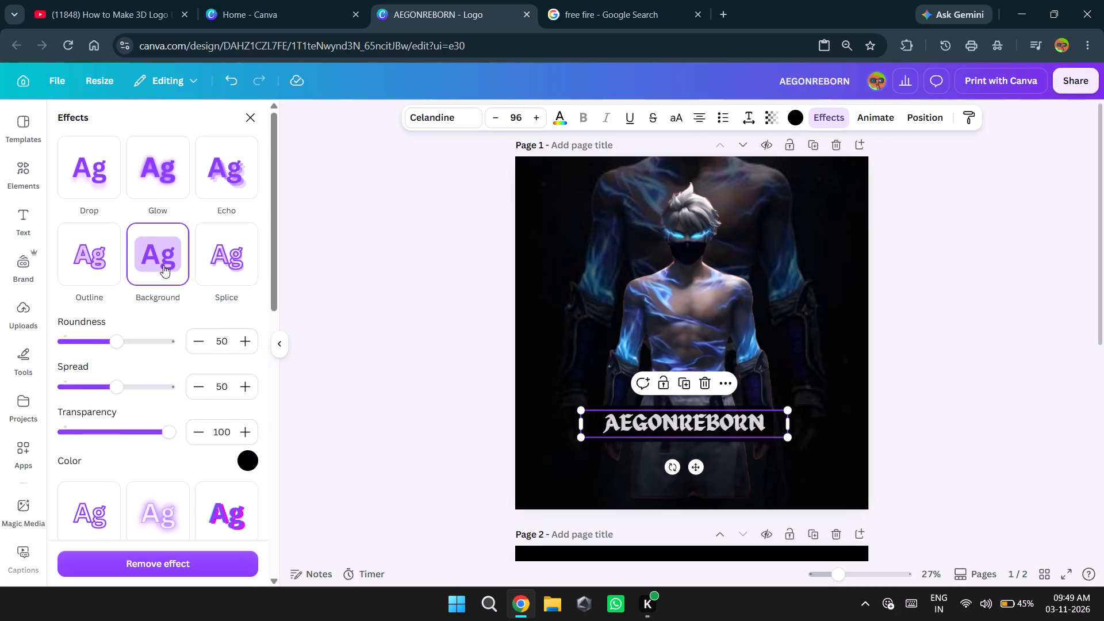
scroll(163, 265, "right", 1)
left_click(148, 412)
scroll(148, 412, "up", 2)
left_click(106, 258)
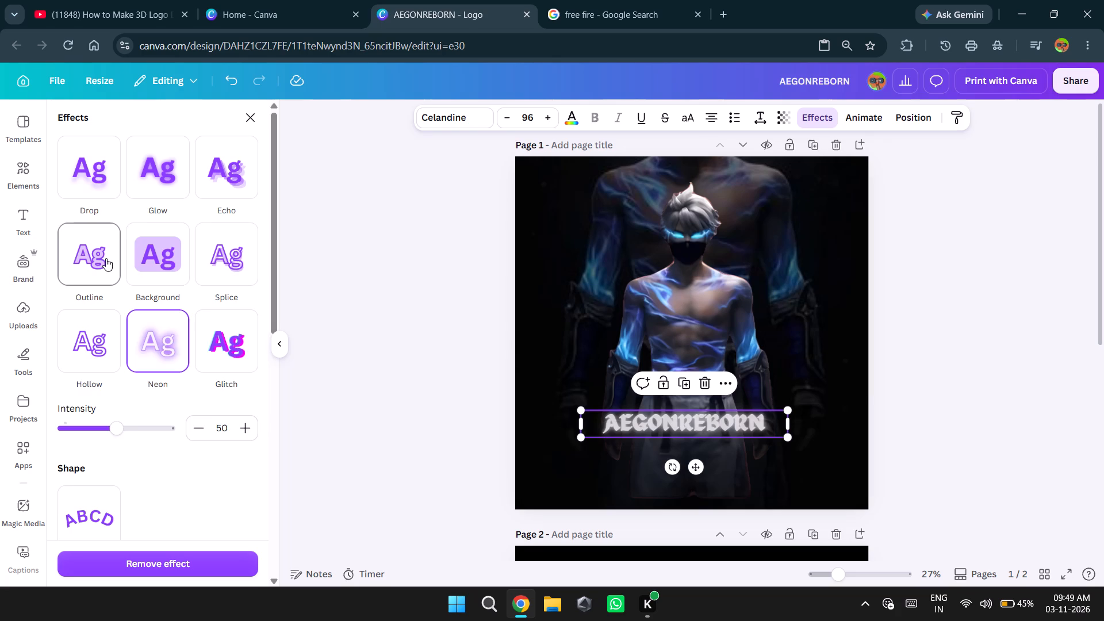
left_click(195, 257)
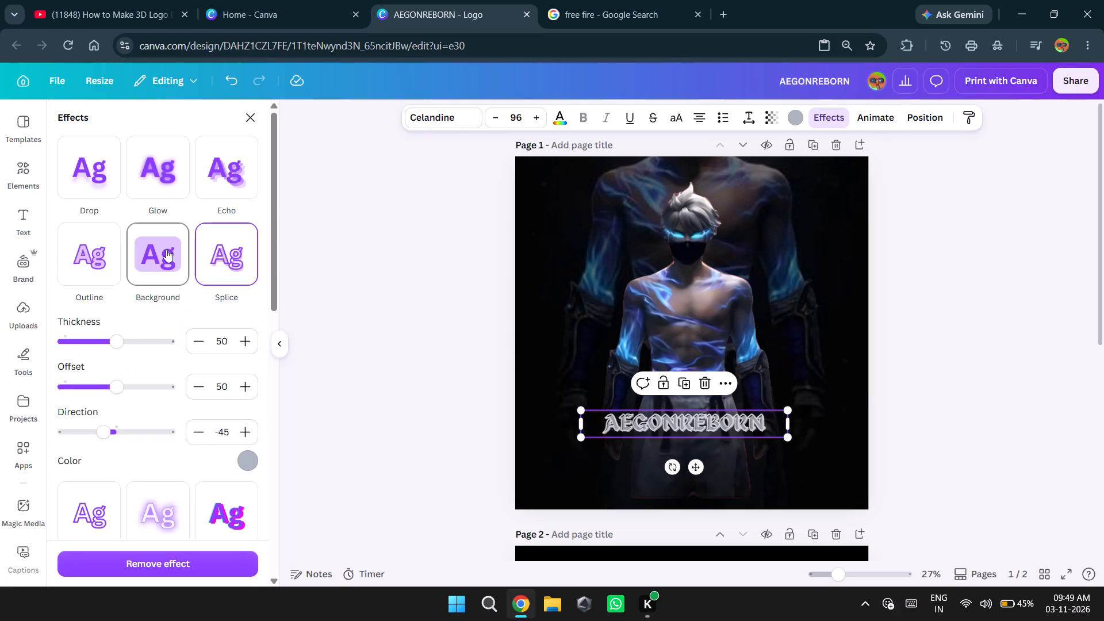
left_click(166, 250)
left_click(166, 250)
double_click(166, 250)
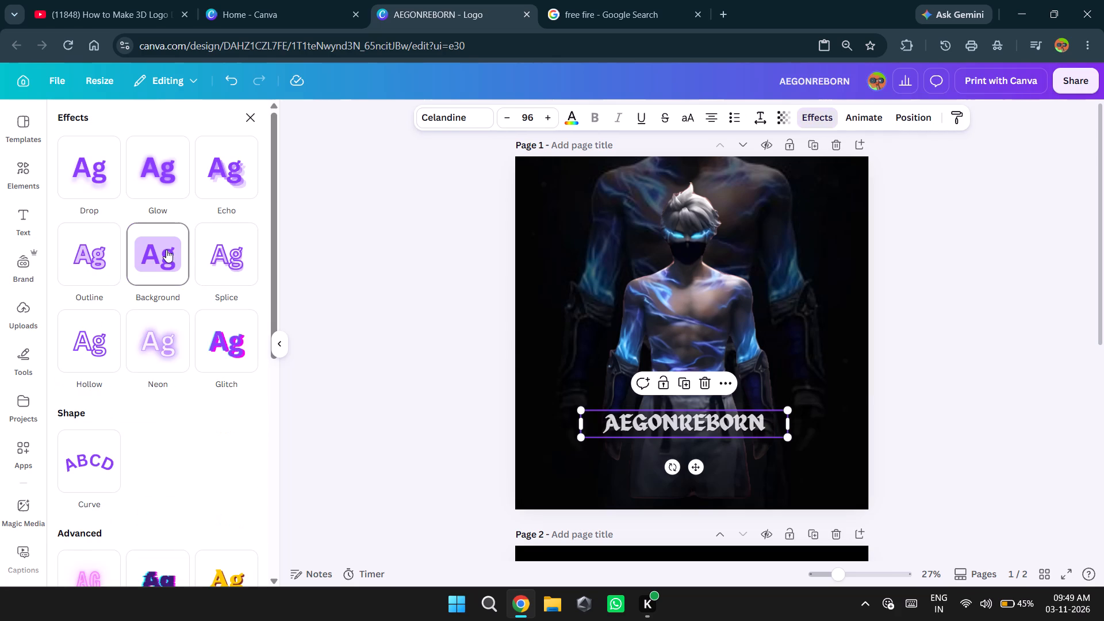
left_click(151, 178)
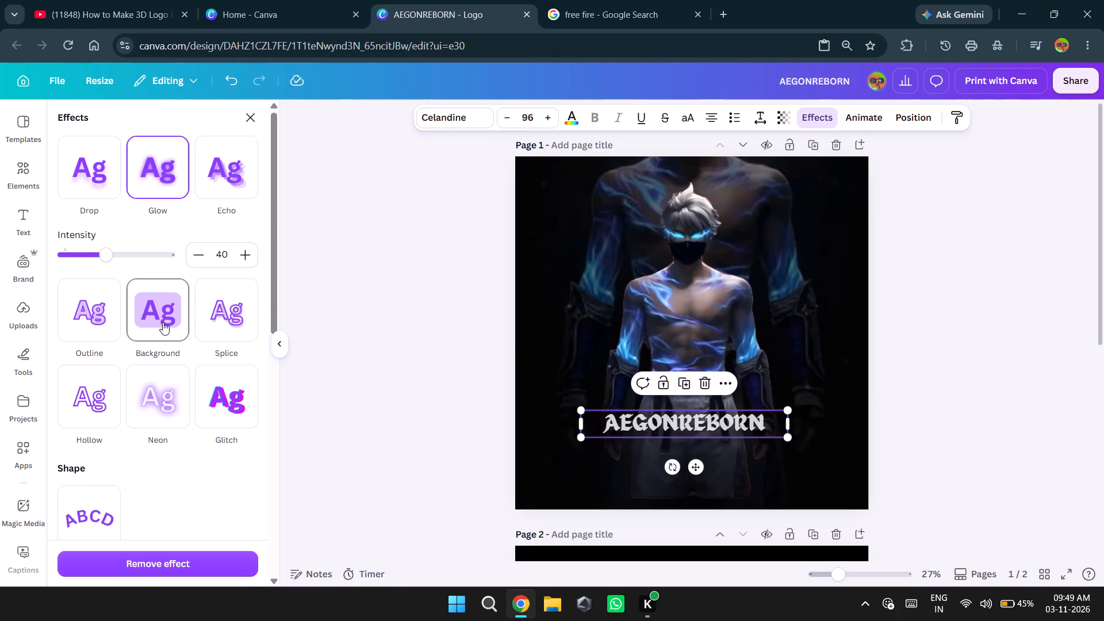
Apply the Neon effect to the AEGONREBORN text at intensity 50.
scroll(162, 377, "down", 1)
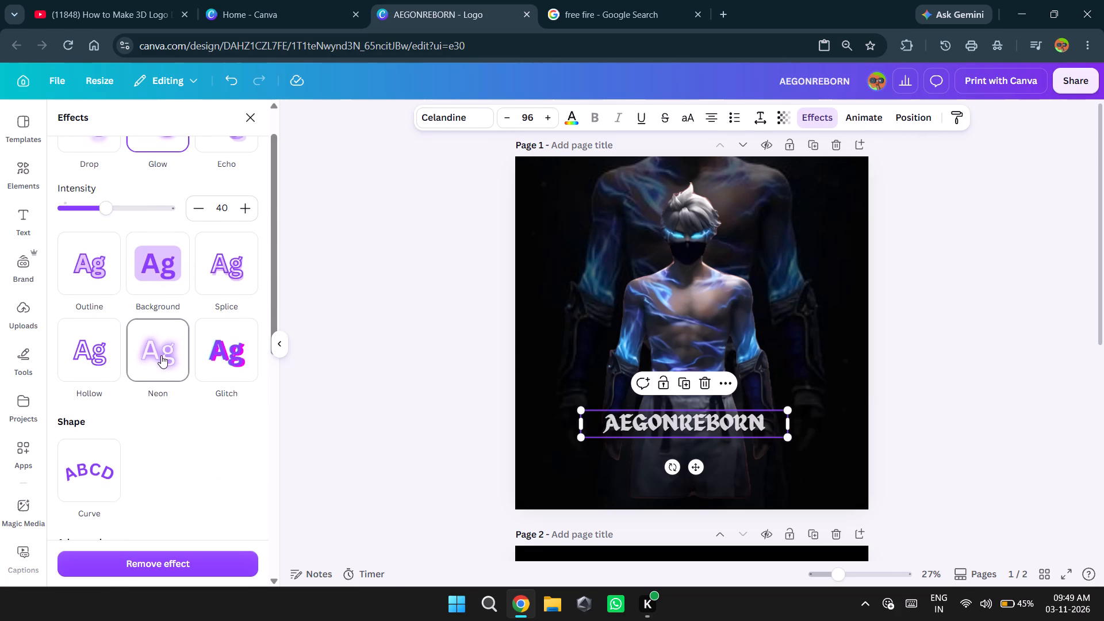
double_click(161, 355)
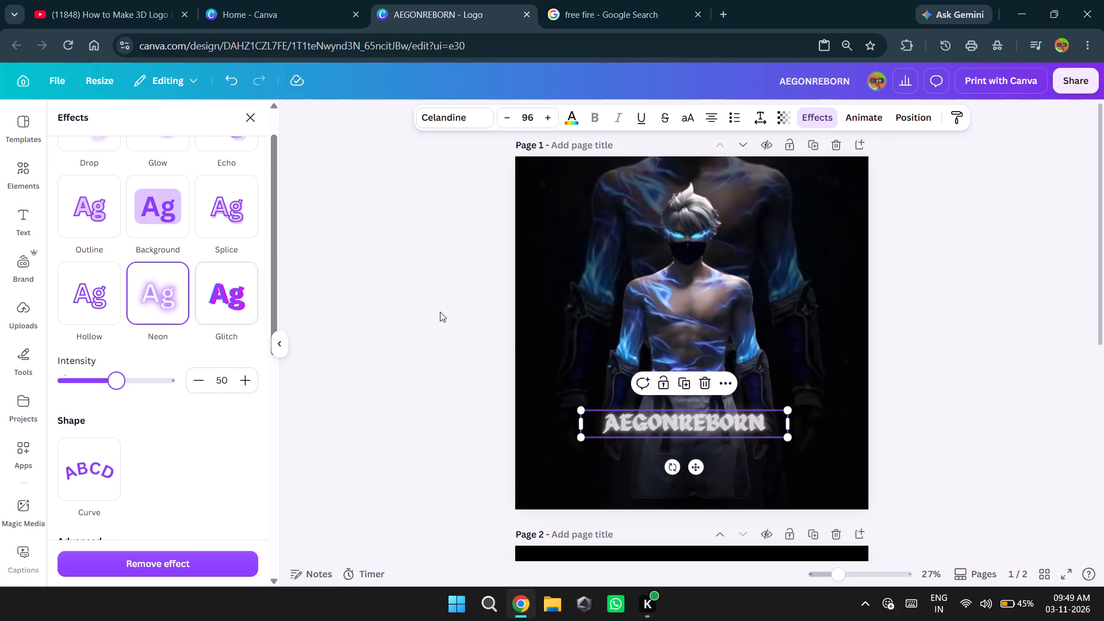
Set the AEGONREBORN text colour to light blue #38b6ff, also trying light turquoise and #0cc0df.
left_click(572, 118)
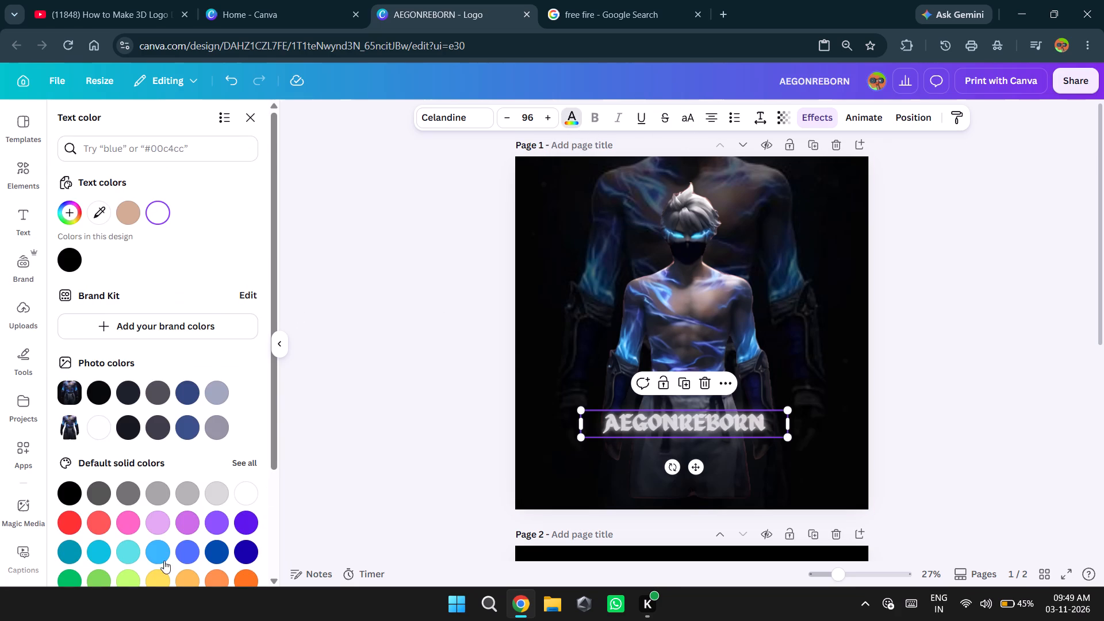
left_click(162, 549)
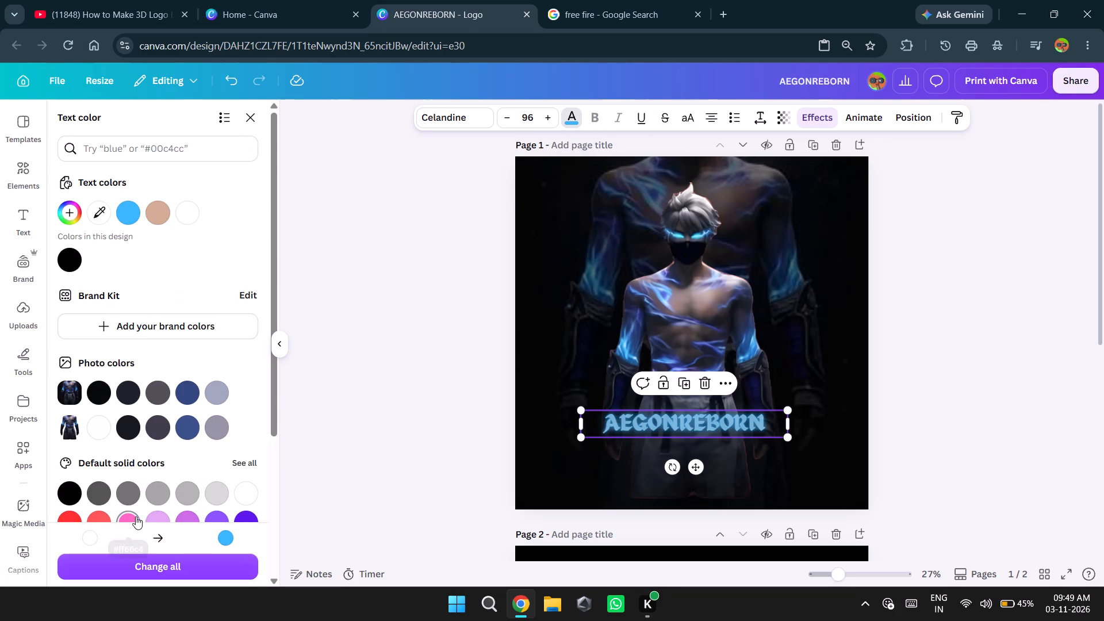
scroll(154, 458, "down", 2)
left_click(121, 419)
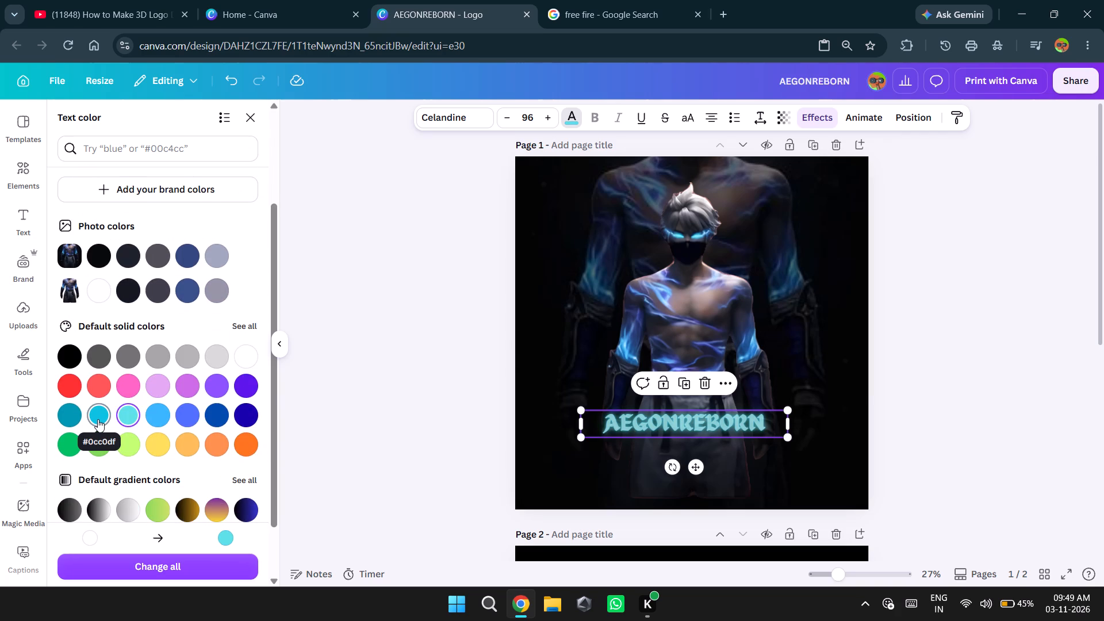
left_click(102, 411)
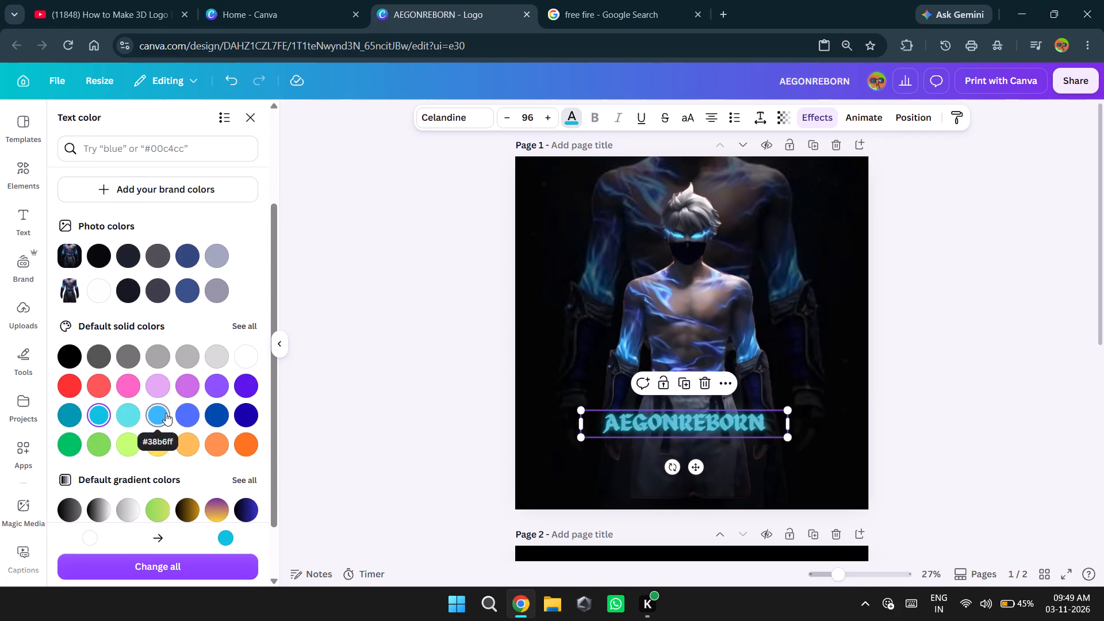
left_click(166, 413)
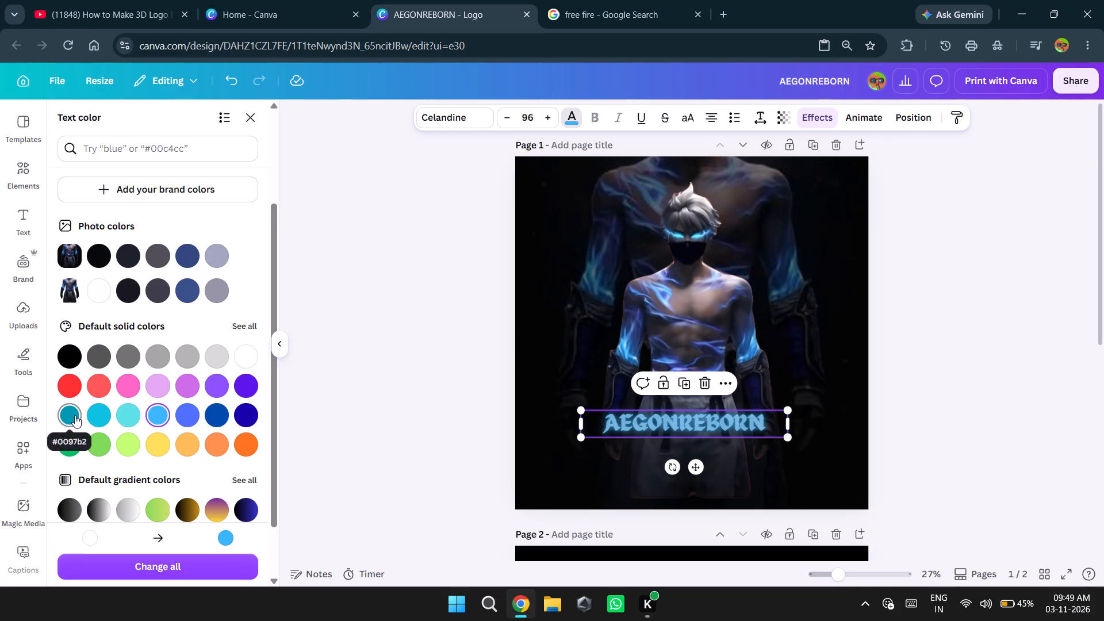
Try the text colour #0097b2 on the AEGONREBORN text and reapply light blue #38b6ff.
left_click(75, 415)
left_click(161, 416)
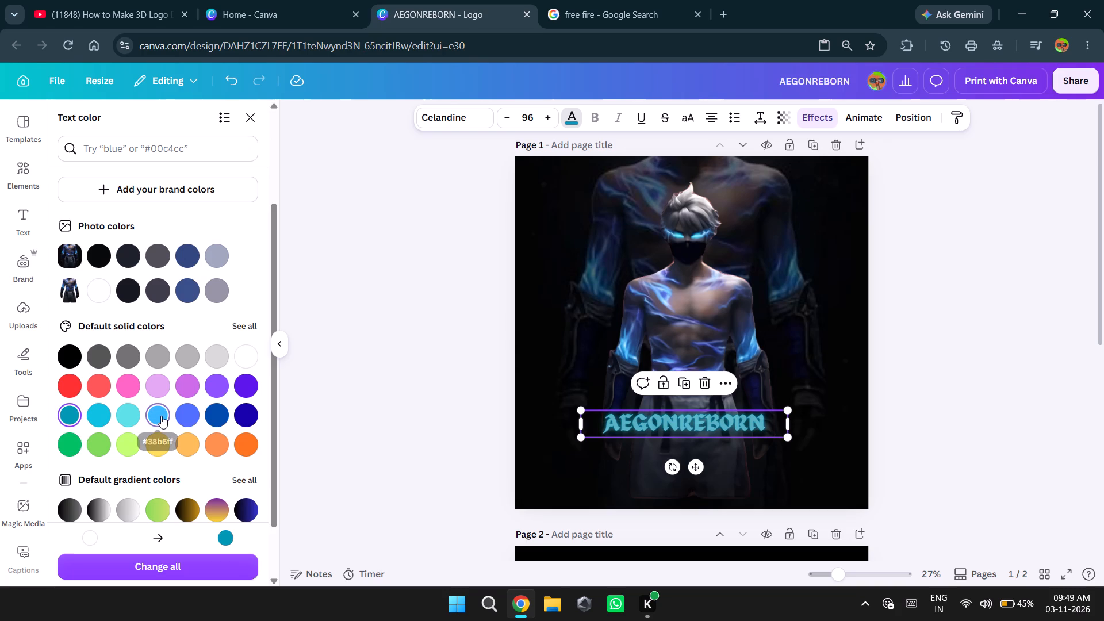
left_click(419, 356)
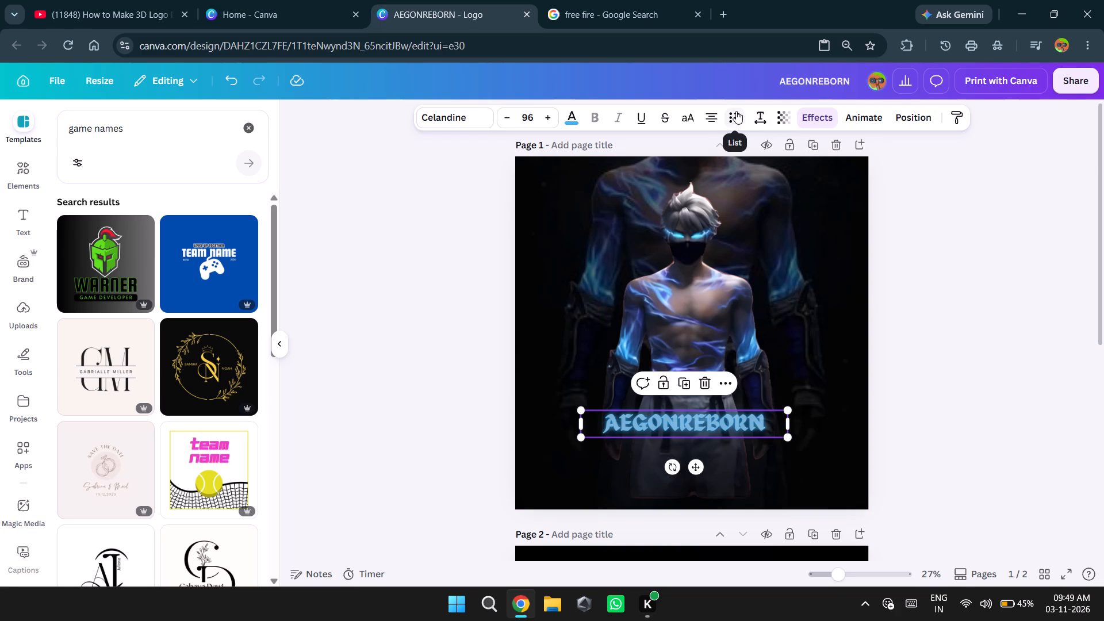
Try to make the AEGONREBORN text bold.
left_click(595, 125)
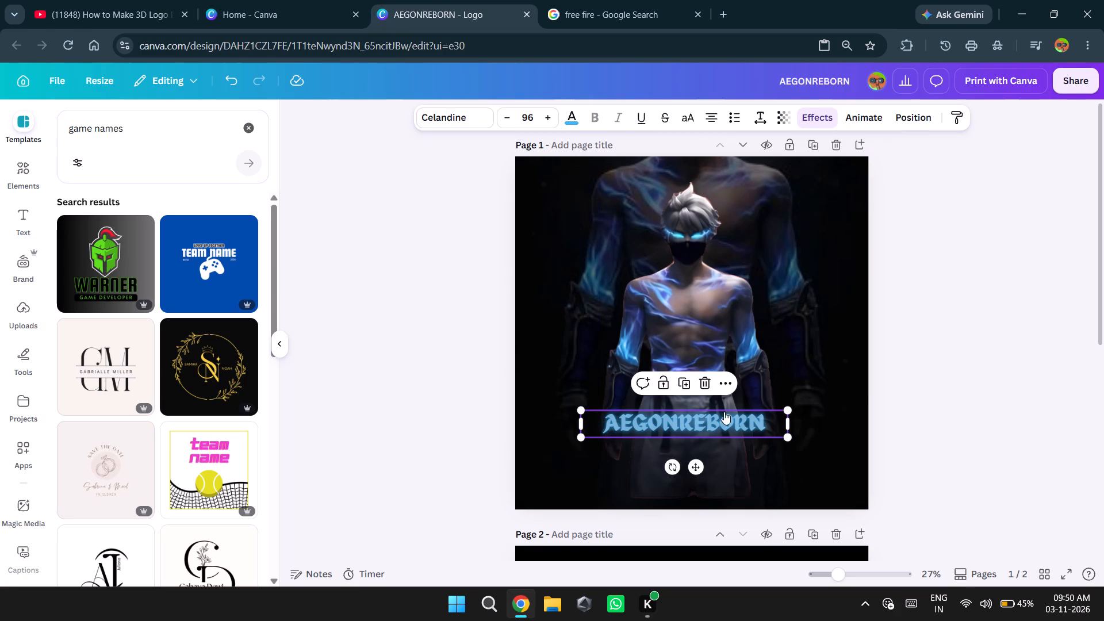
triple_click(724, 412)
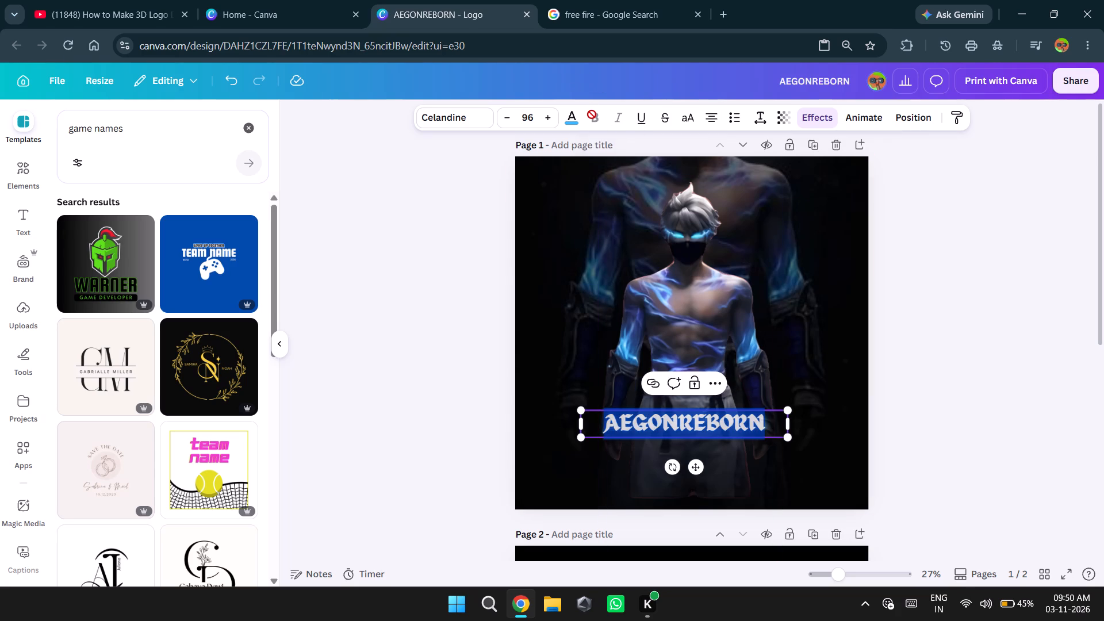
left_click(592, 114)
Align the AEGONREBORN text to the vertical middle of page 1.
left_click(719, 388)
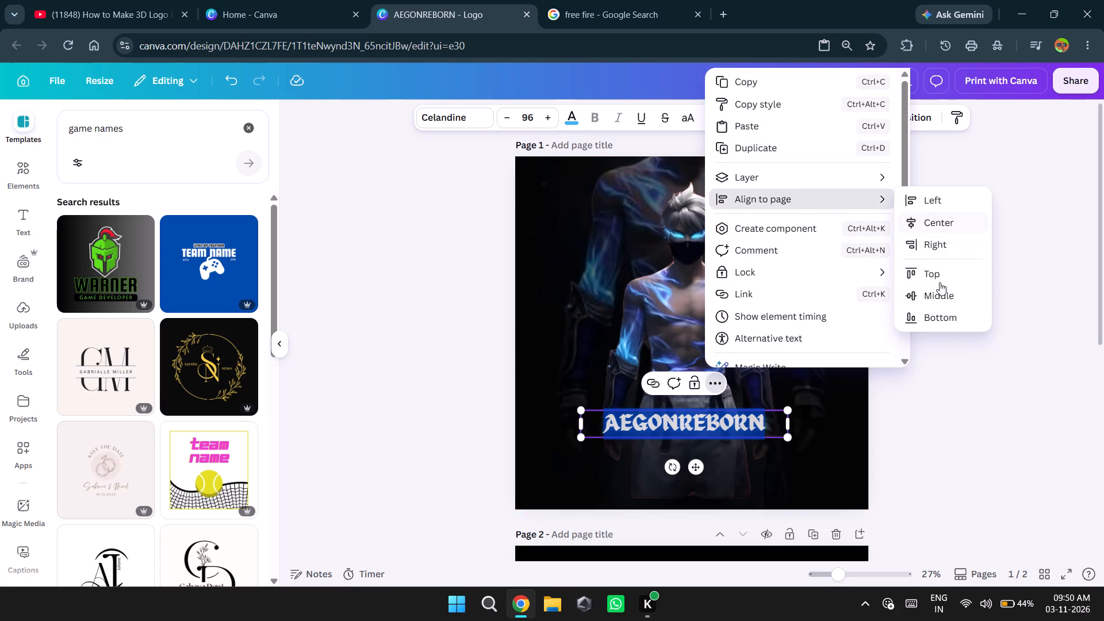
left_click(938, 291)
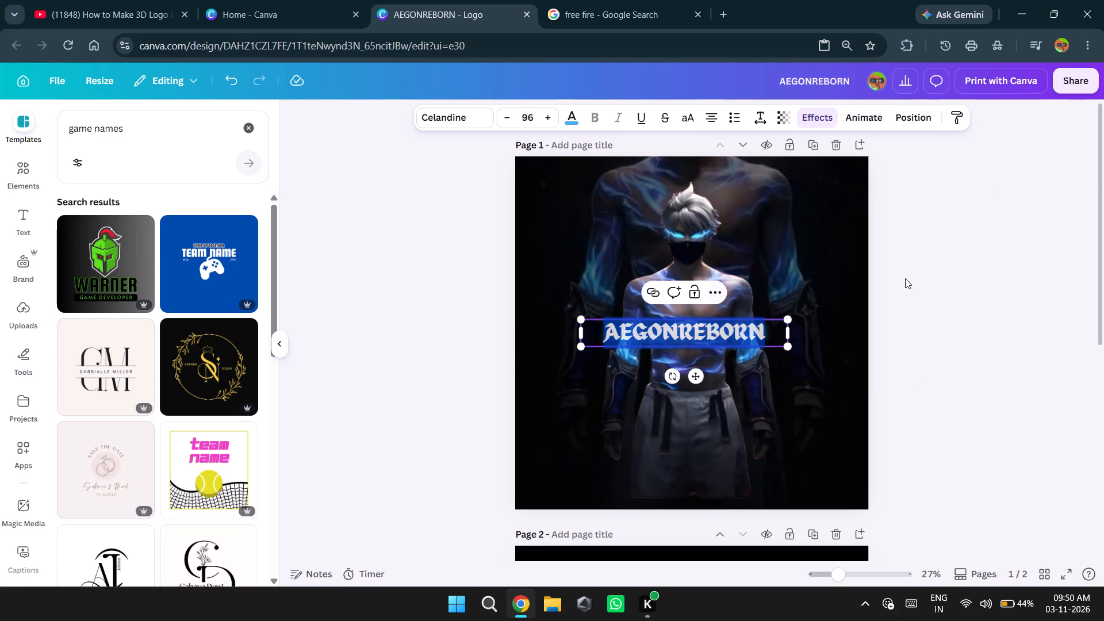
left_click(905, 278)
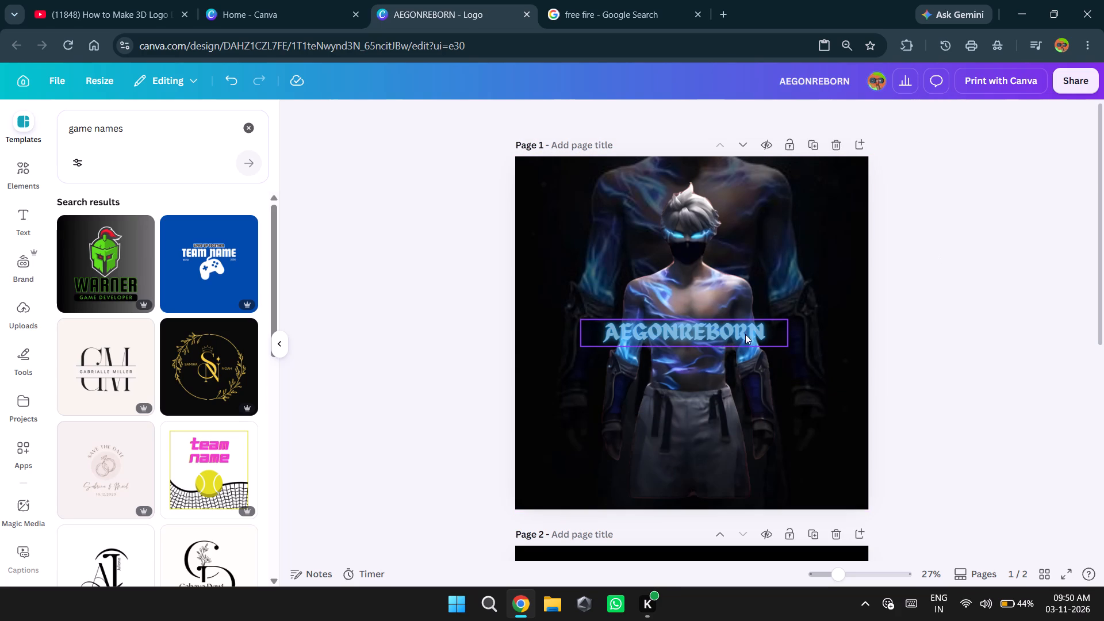
Move the AEGONREBORN text down over the character's waist on page 1.
left_click_drag(700, 334, 708, 397)
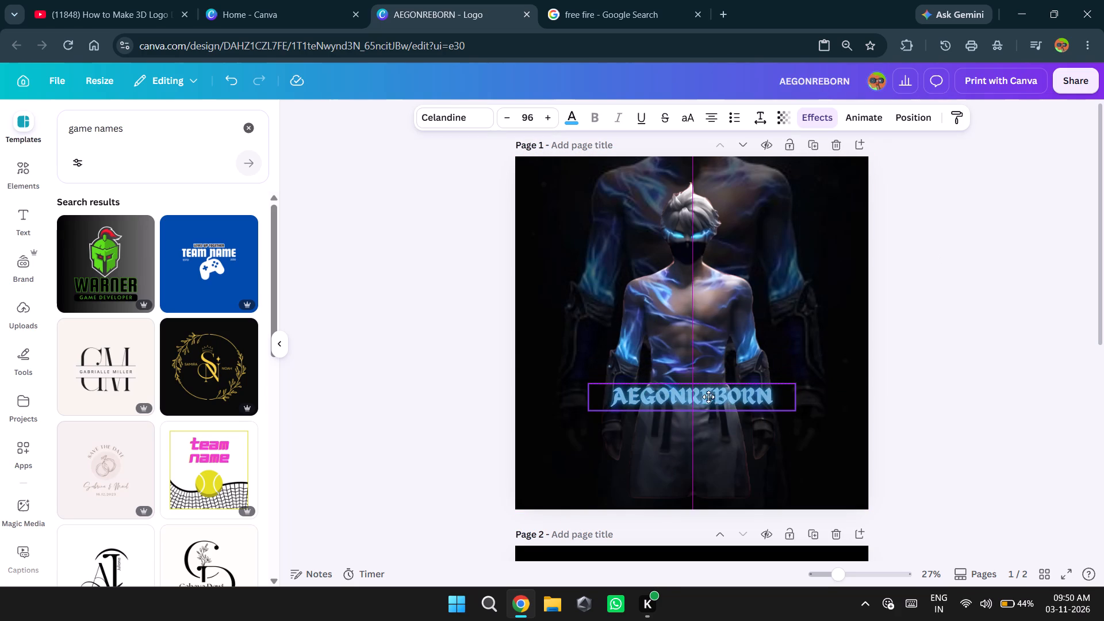
left_click_drag(708, 397, 714, 396)
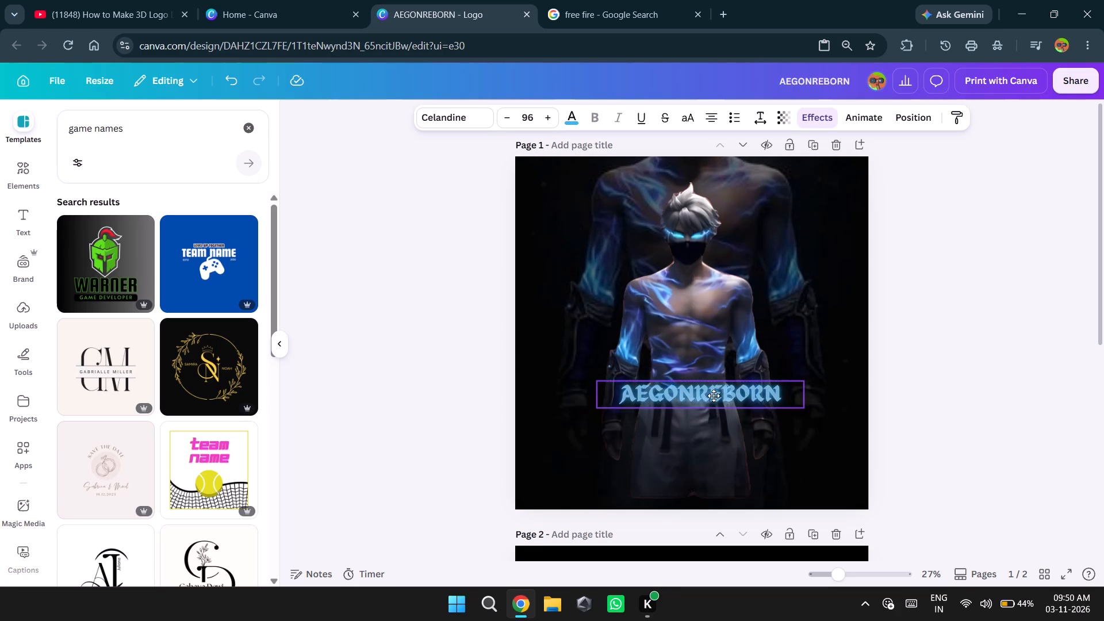
left_click_drag(714, 396, 708, 392)
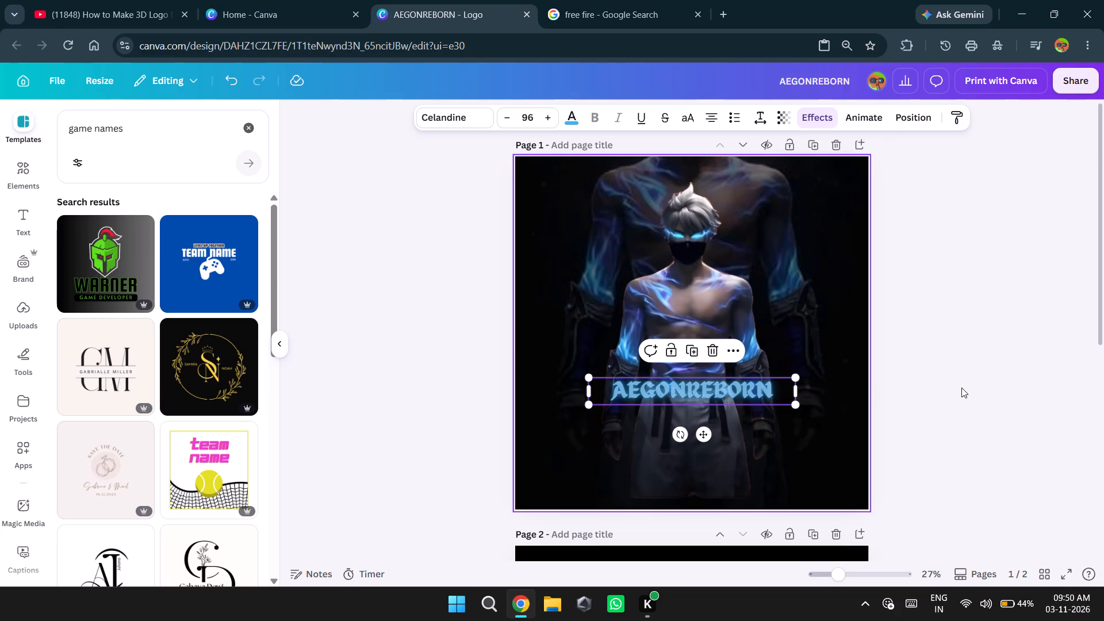
left_click(961, 388)
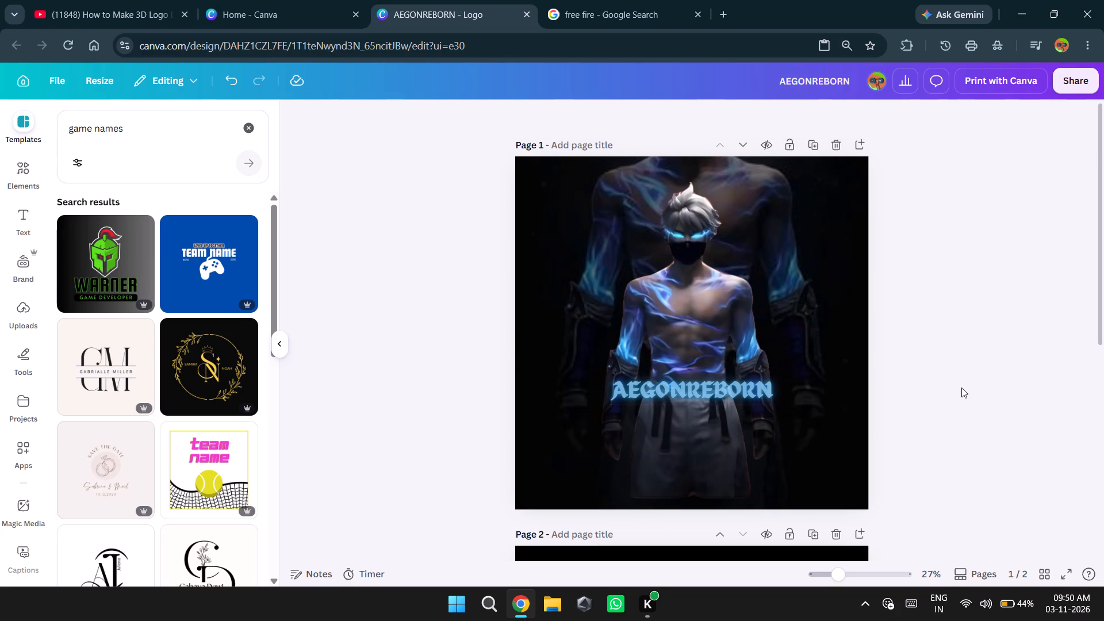
Enlarge the AEGONREBORN text to font size 109 and centre it horizontally just below the character's waist.
left_click(769, 386)
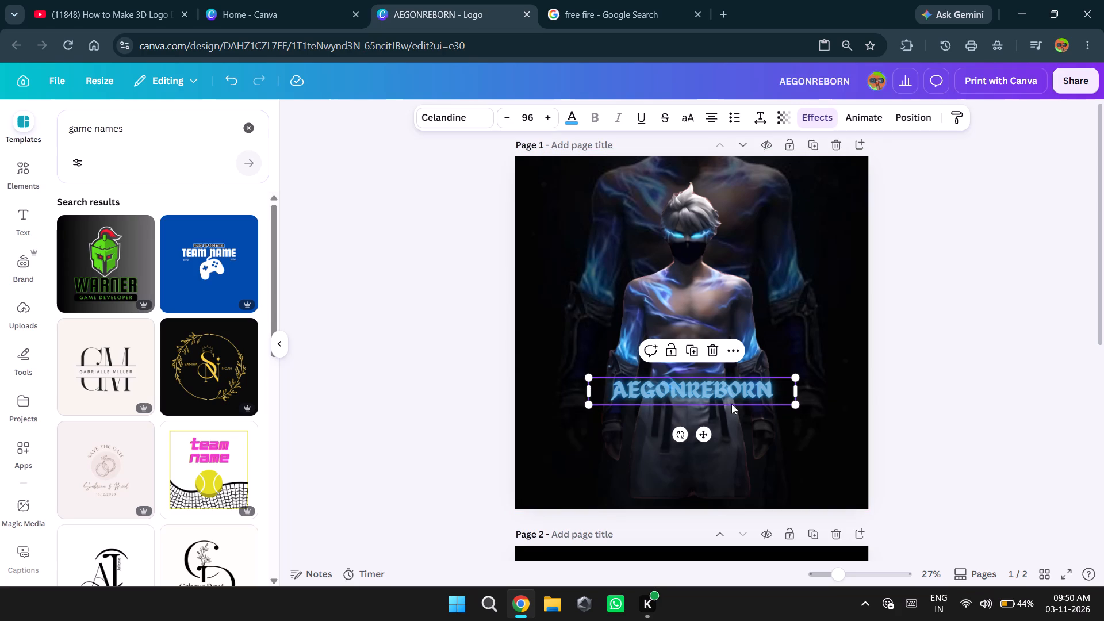
left_click_drag(797, 404, 816, 439)
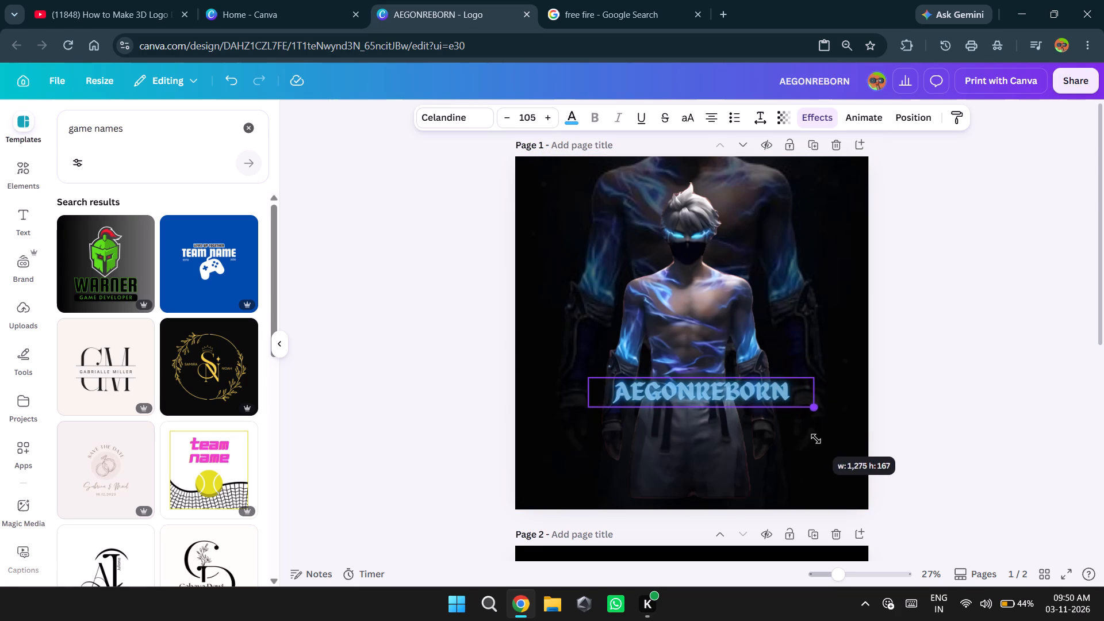
left_click_drag(816, 439, 821, 445)
left_click_drag(723, 389, 716, 397)
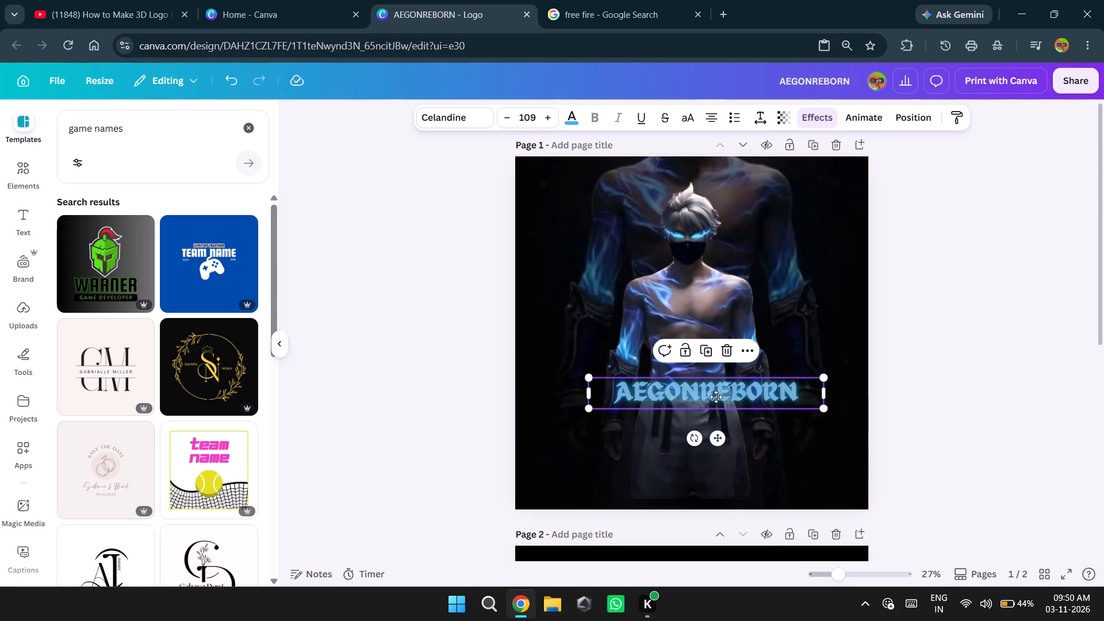
left_click_drag(716, 397, 708, 399)
left_click(923, 411)
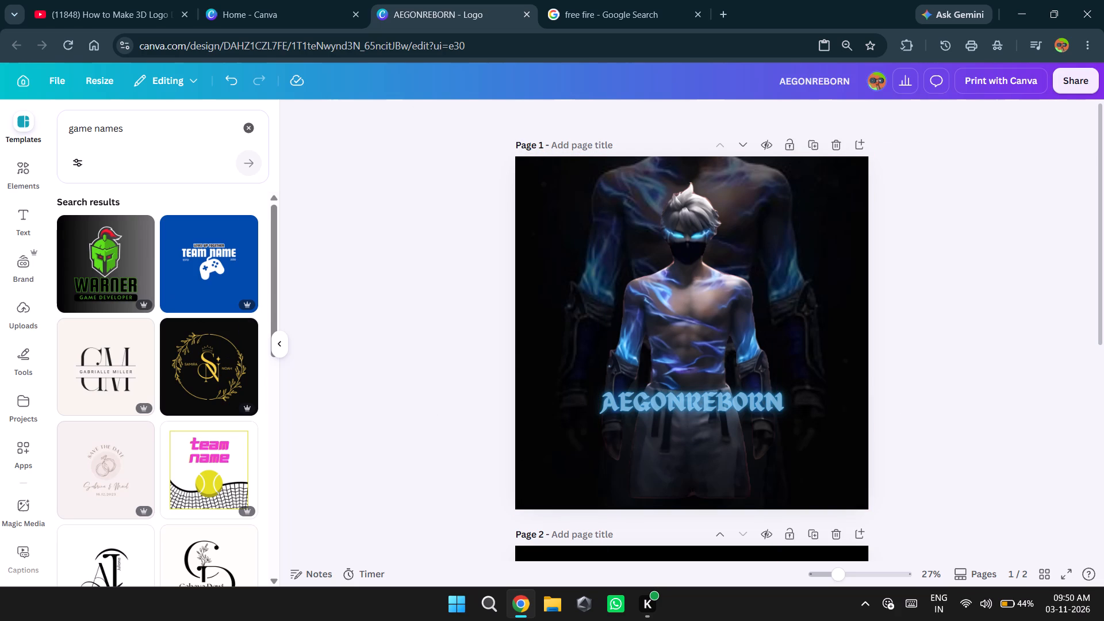
Search the logo templates for "effects" and look through the results.
left_click(145, 128)
key("BackSpace")
key("BackSpace")
key("BackSpace")
key("BackSpace")
key("BackSpace")
key("BackSpace")
key("BackSpace")
key("BackSpace")
key("BackSpace")
key("BackSpace")
key("BackSpace")
key("BackSpace")
key("BackSpace")
key("BackSpace")
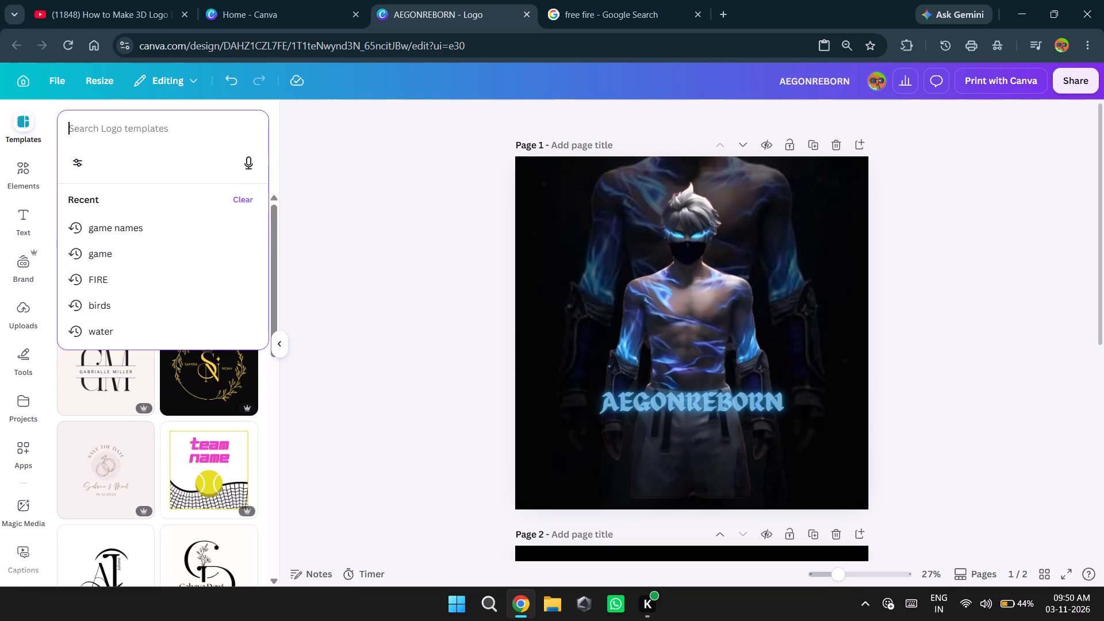
type("effects")
key("Return")
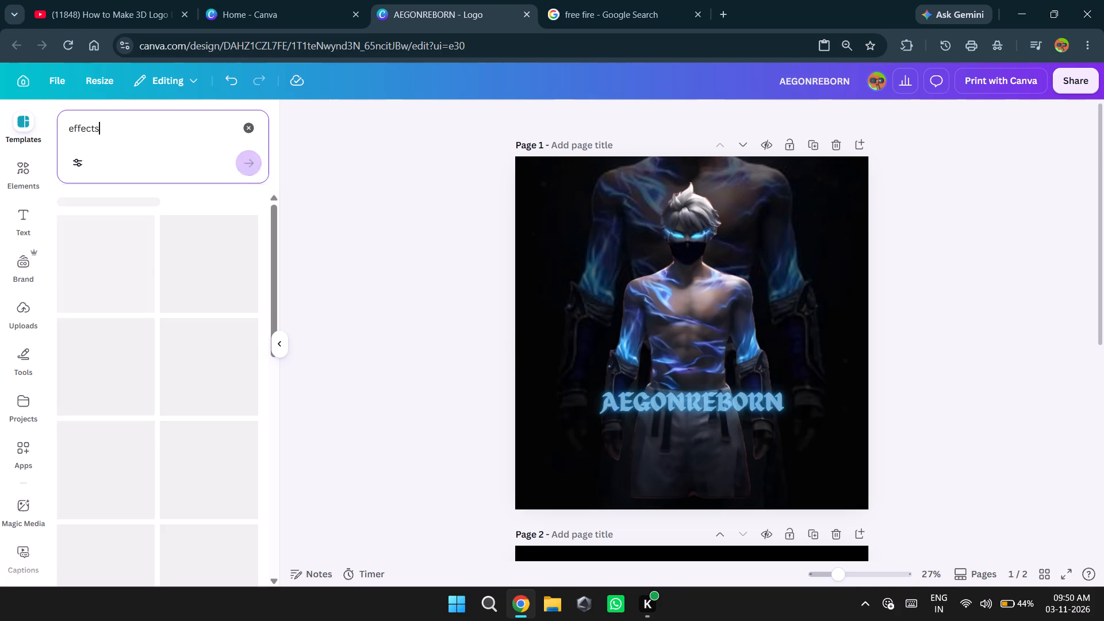
scroll(142, 282, "down", 3)
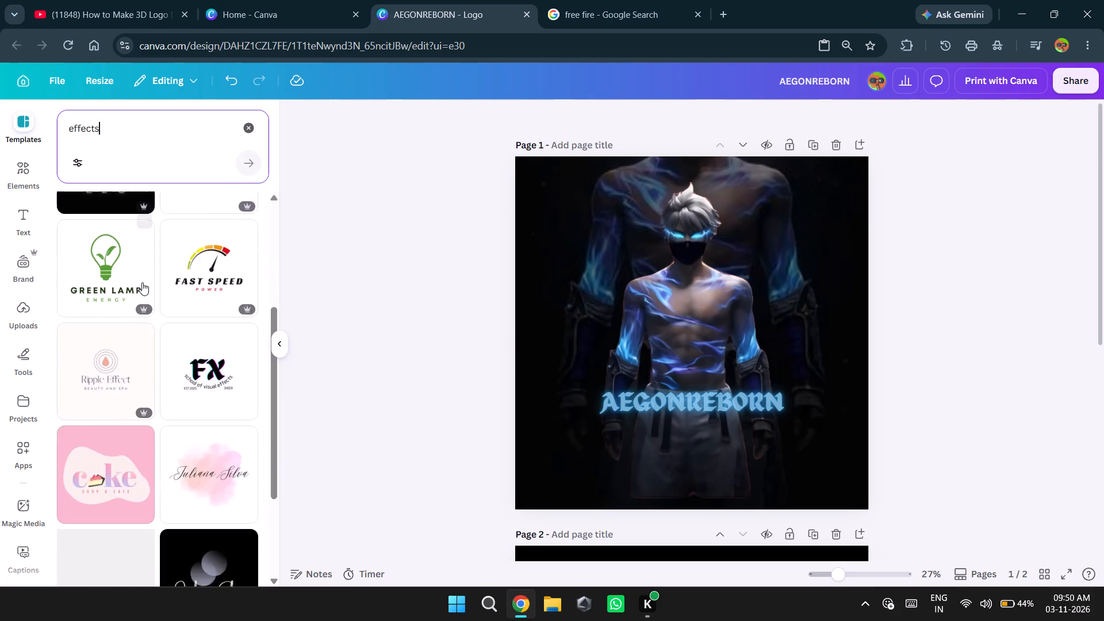
scroll(142, 282, "up", 3)
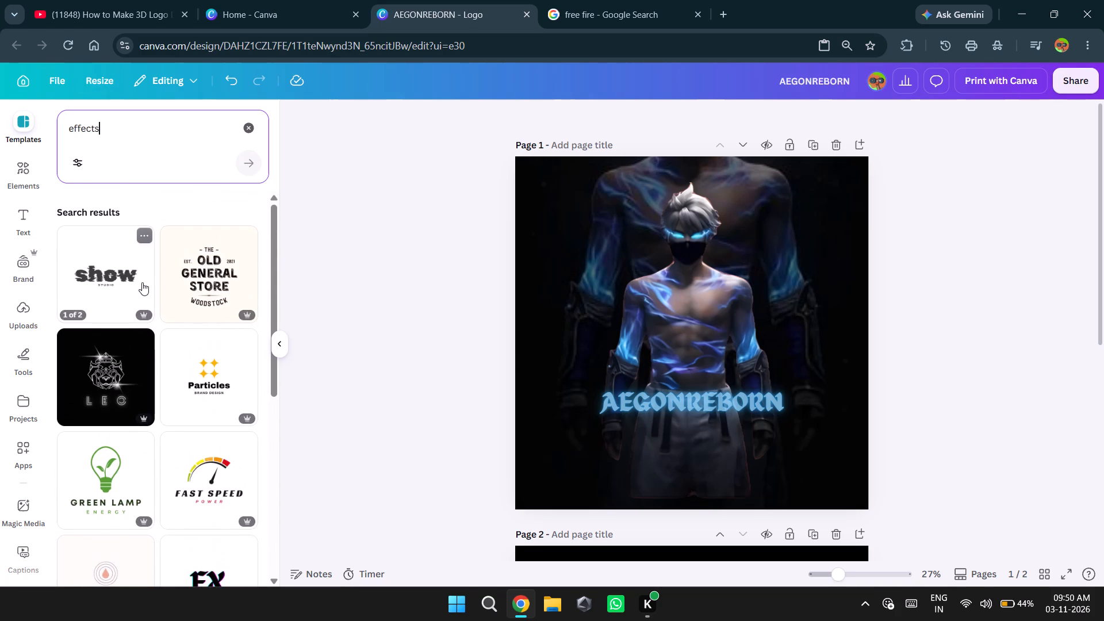
scroll(142, 282, "down", 4)
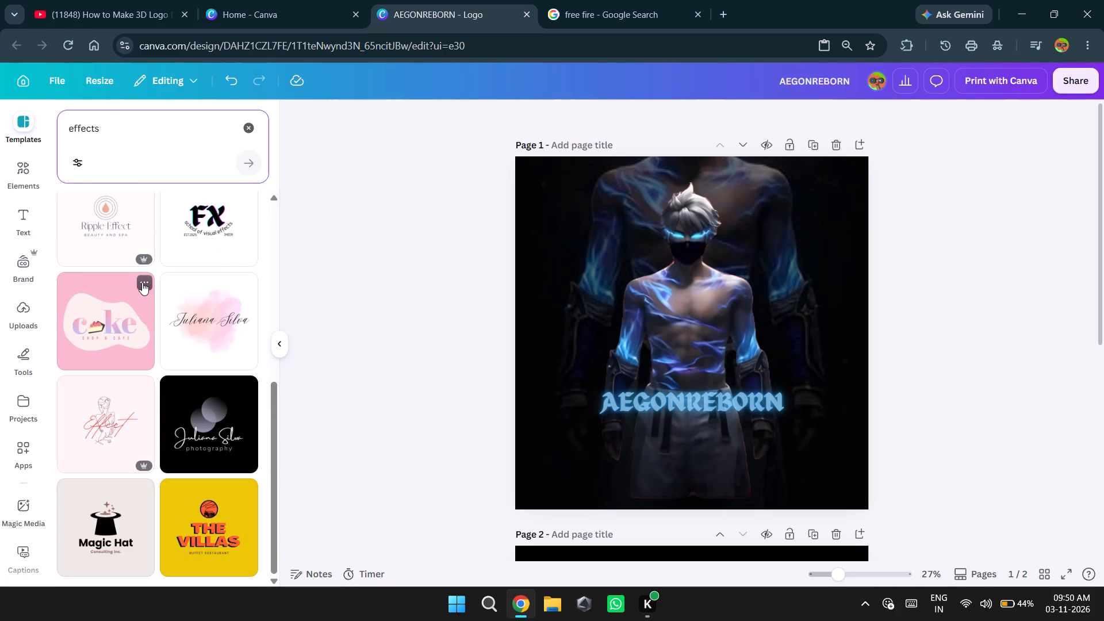
scroll(142, 282, "down", 2)
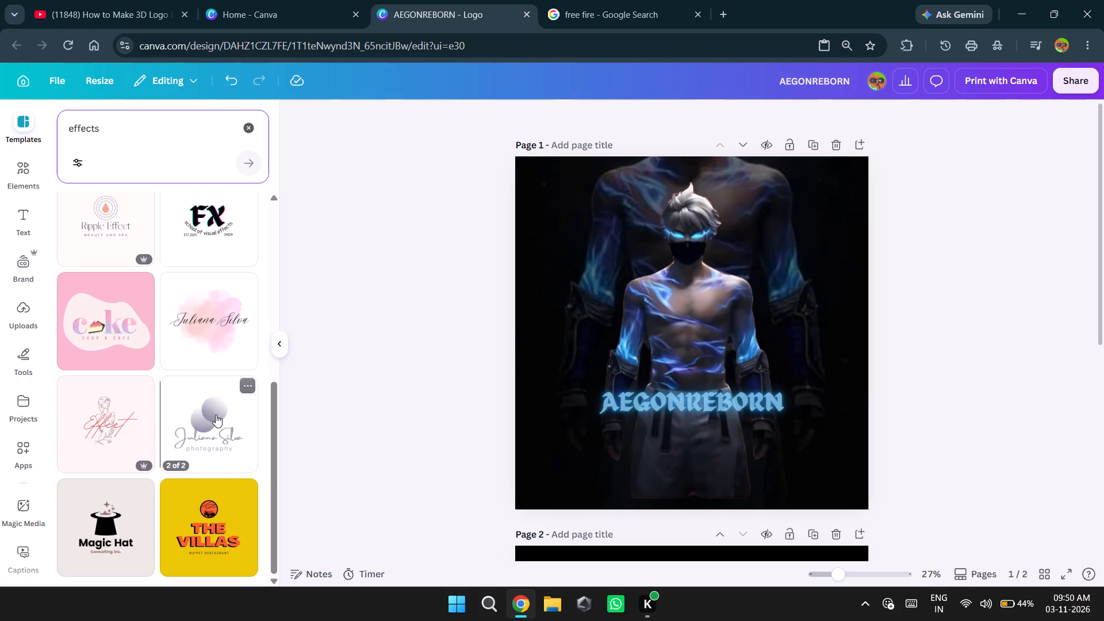
Check the style options of the black-and-white gradient photography logo template.
right_click(216, 415)
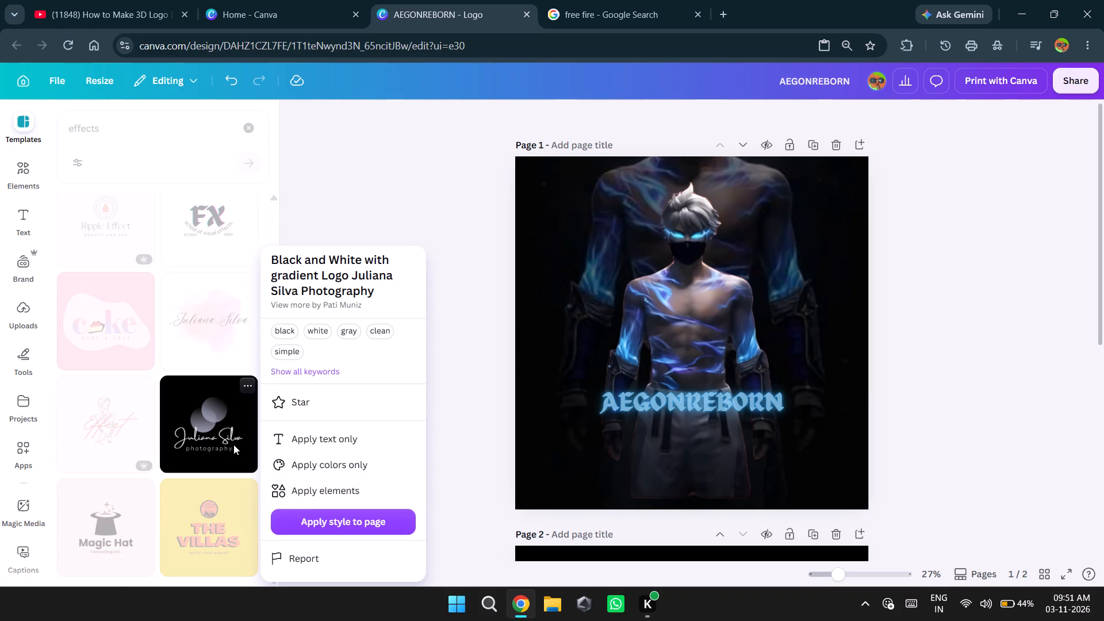
left_click(216, 420)
left_click(247, 386)
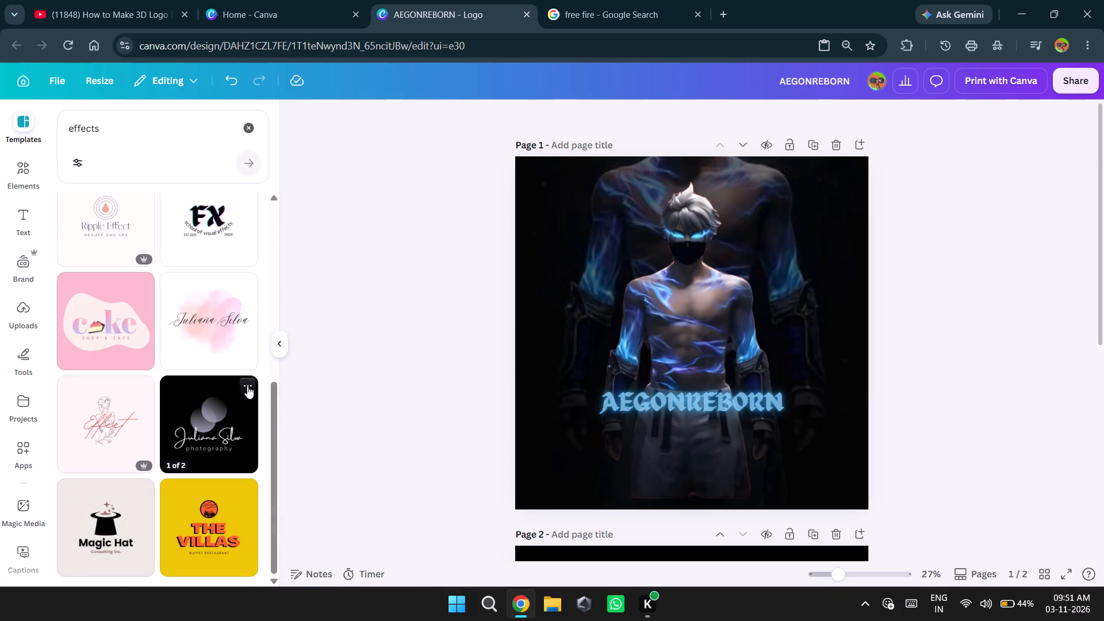
scroll(293, 503, "down", 3)
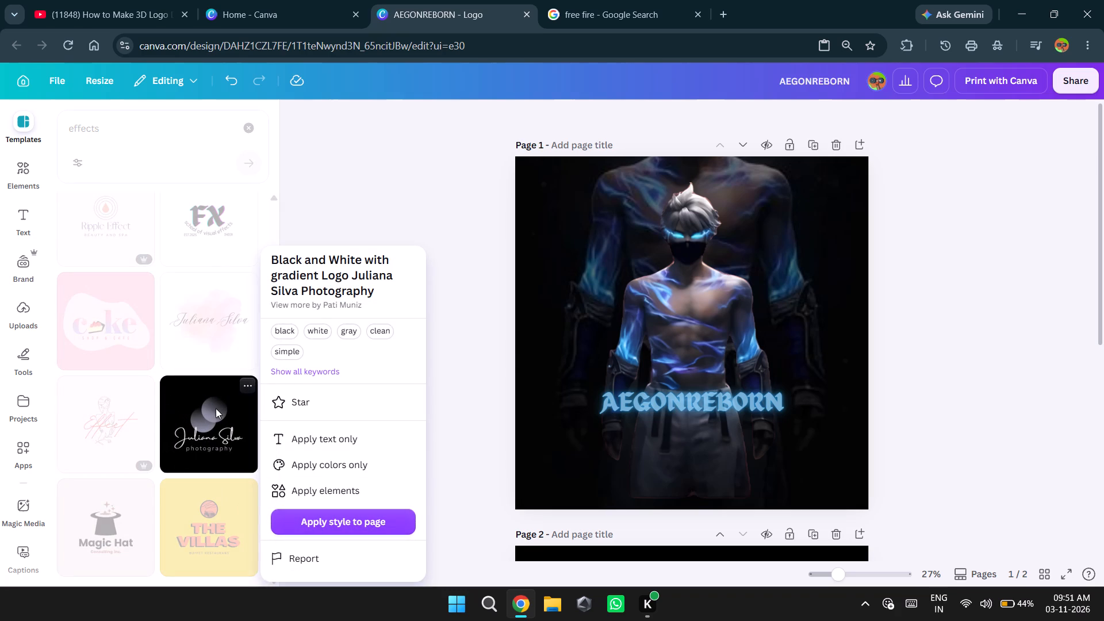
left_click(420, 145)
Apply the style of the black-and-white gradient photography logo template to page 2.
scroll(480, 332, "down", 3)
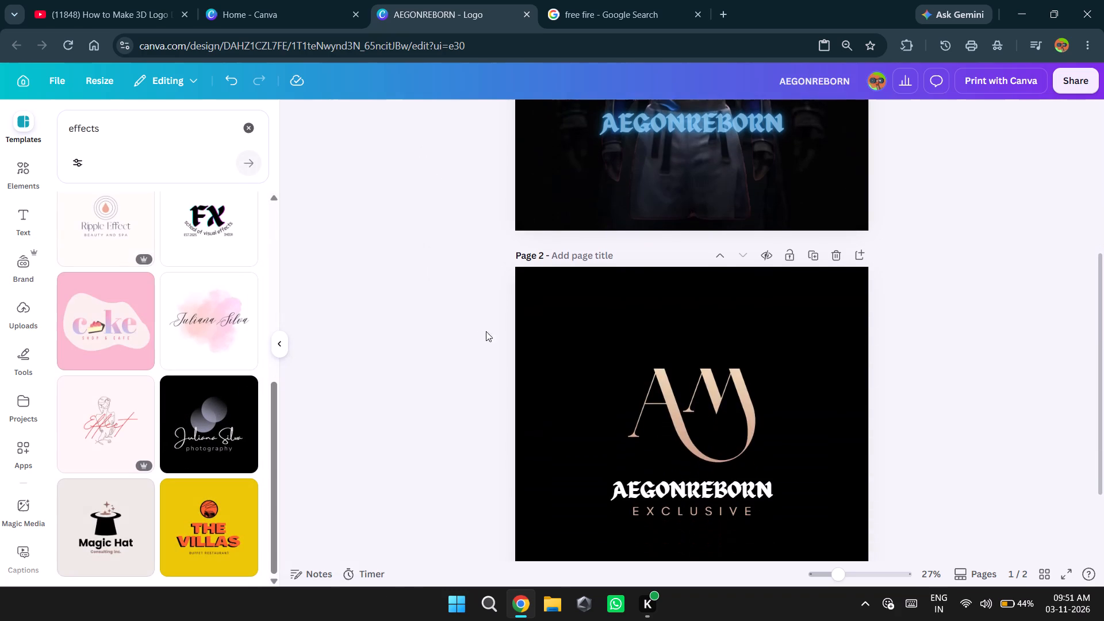
right_click(605, 418)
left_click(604, 417)
scroll(604, 417, "down", 1)
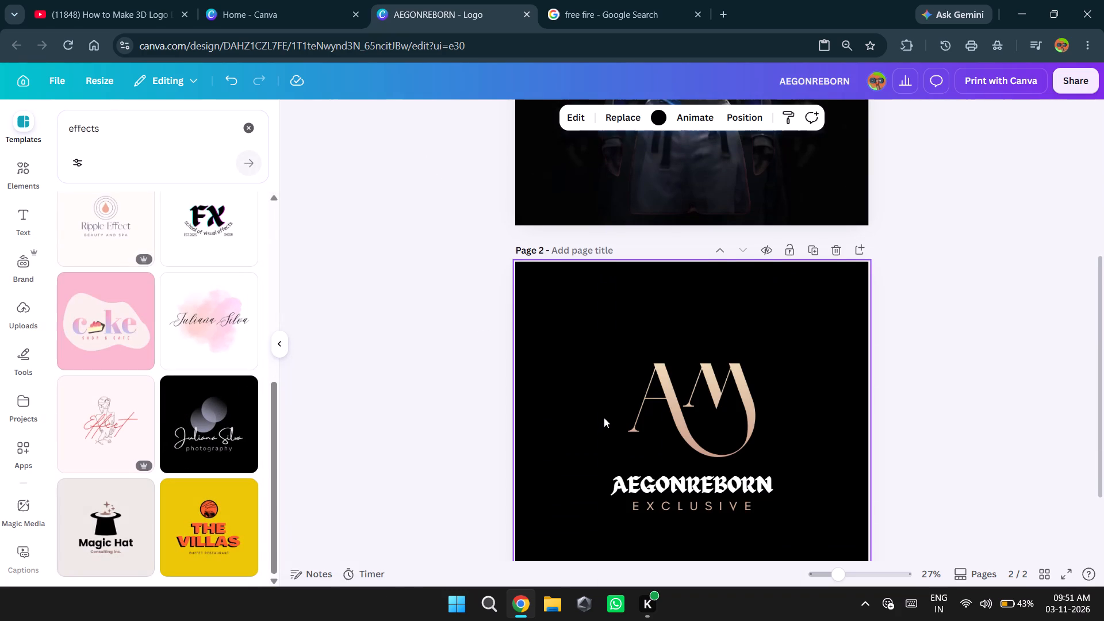
scroll(604, 417, "down", 3)
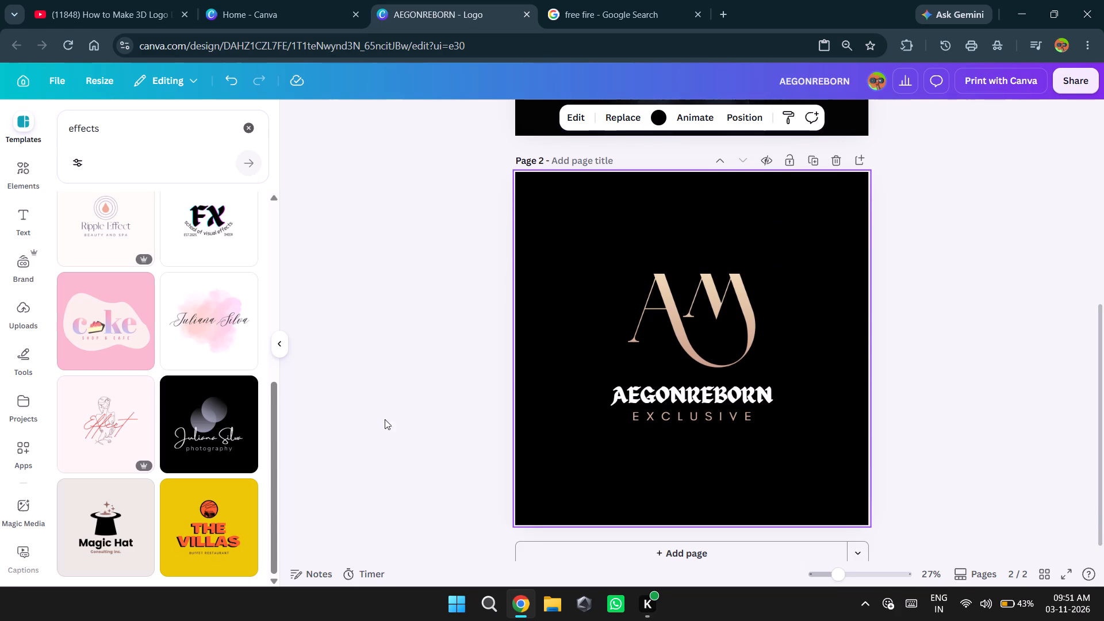
double_click(216, 424)
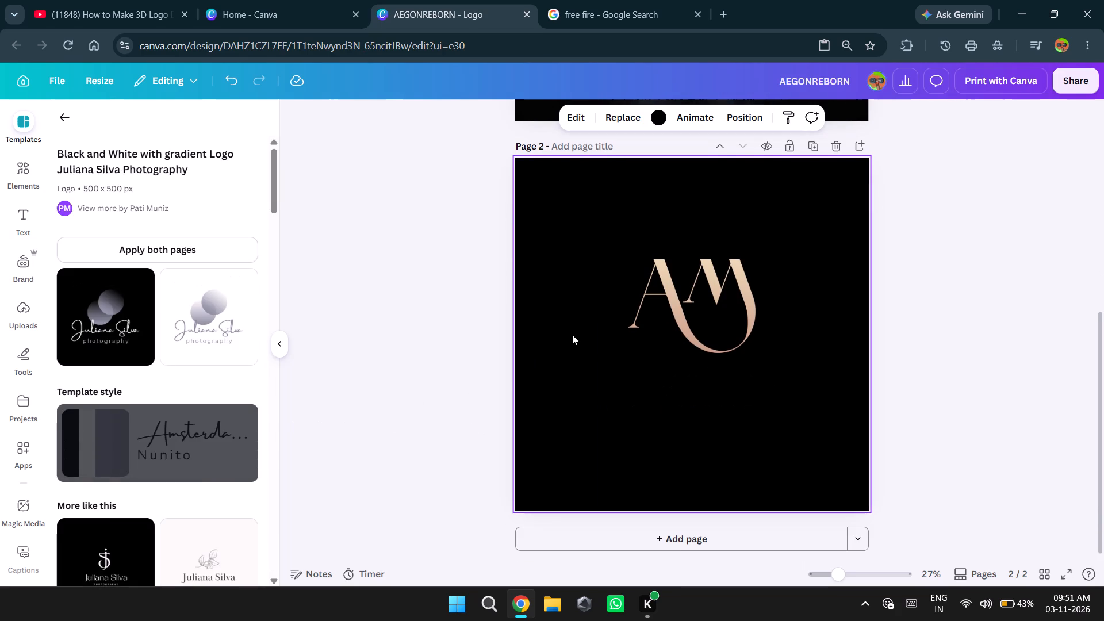
double_click(164, 335)
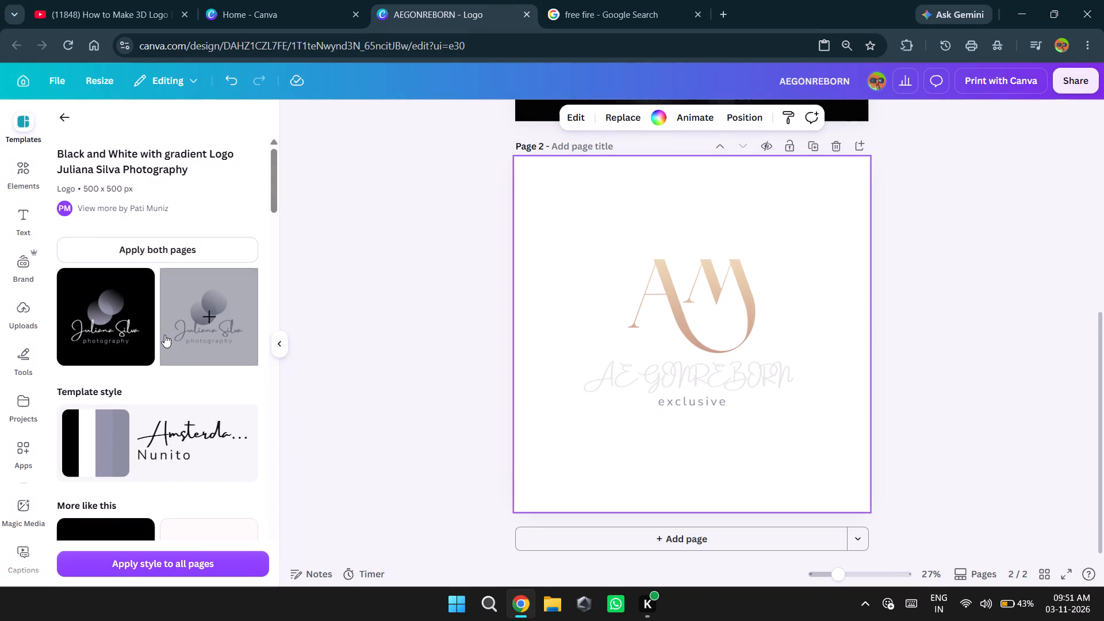
Delete the AM monogram graphic from page 2.
left_click(668, 315)
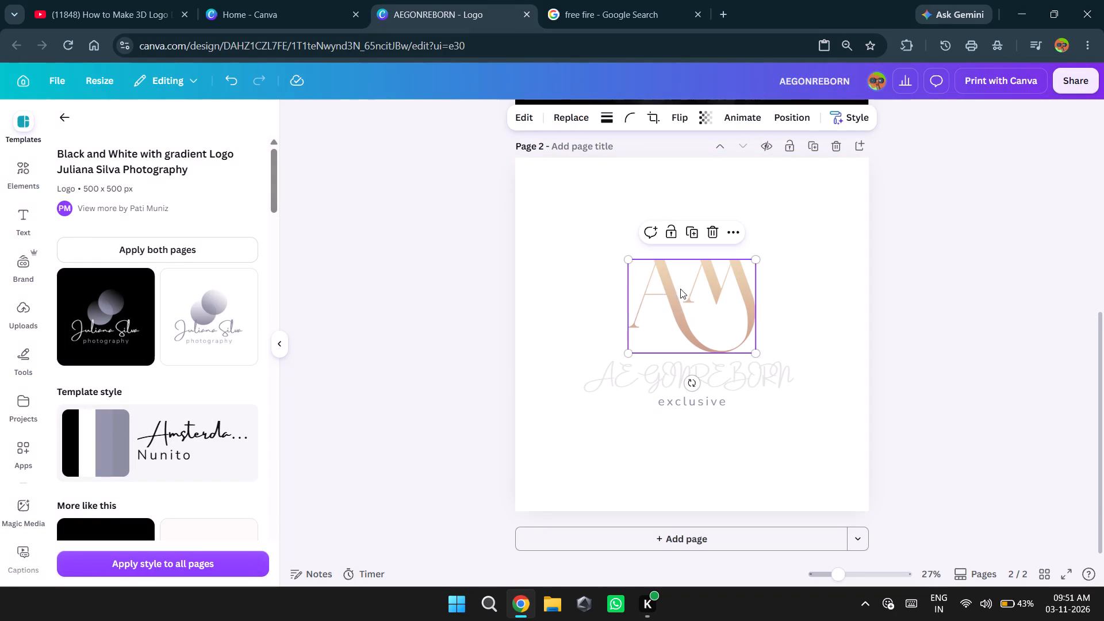
left_click(707, 231)
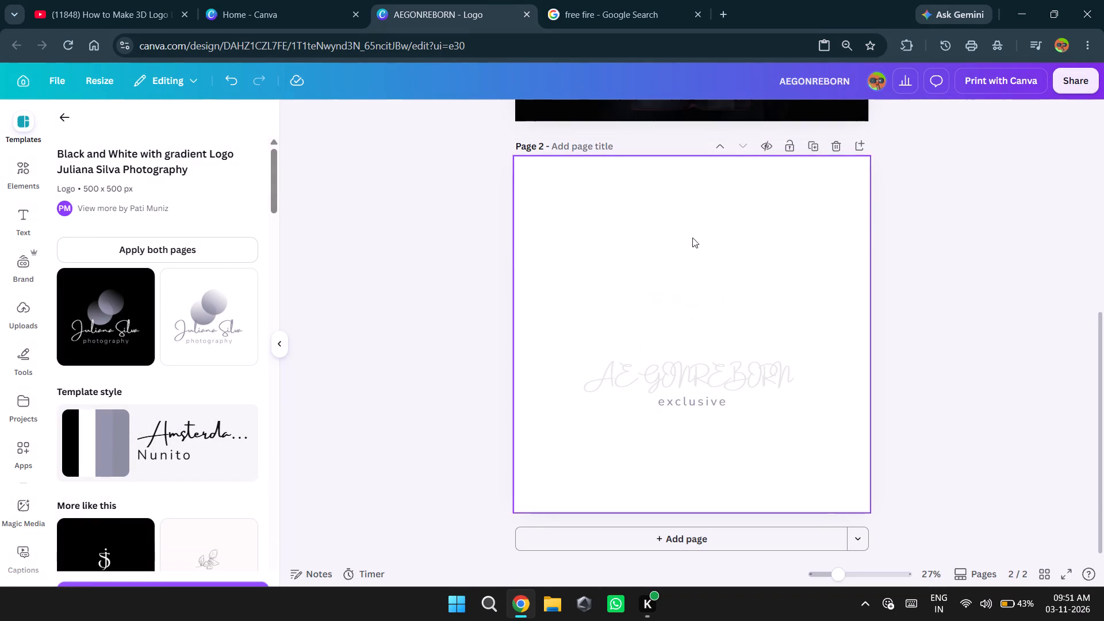
Add the black version of the black-and-white gradient photography logo template as a new page.
double_click(116, 305)
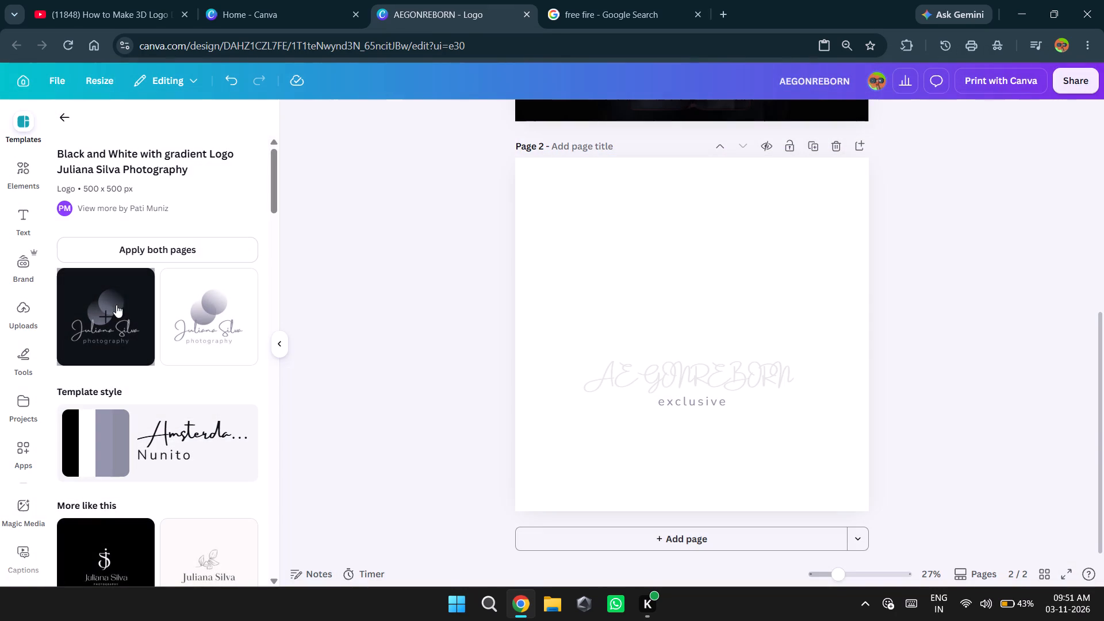
double_click(117, 343)
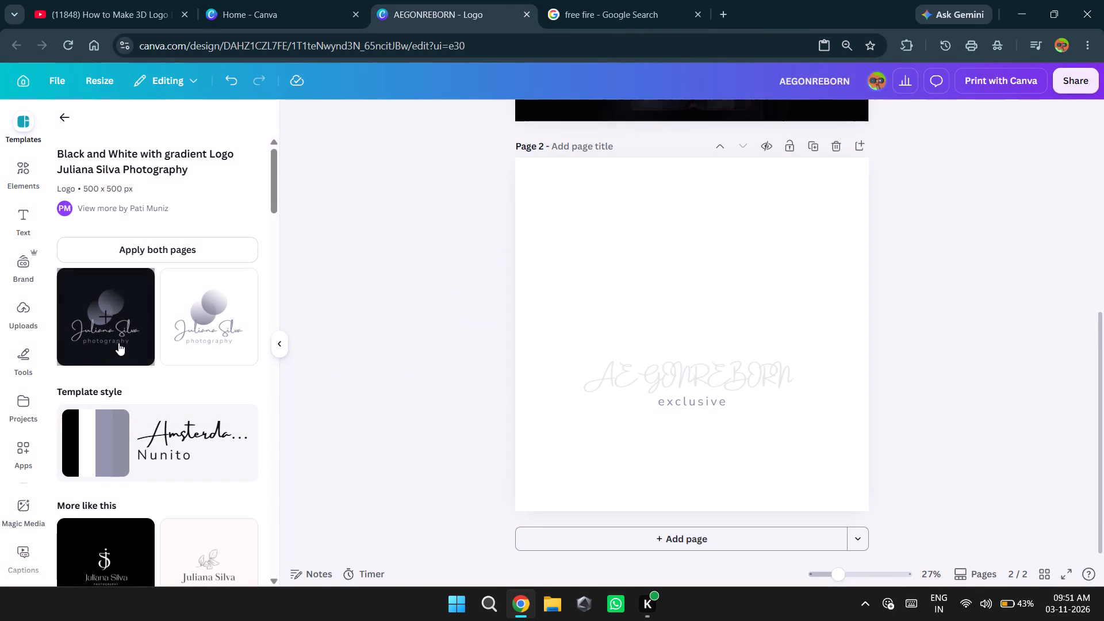
double_click(117, 342)
left_click(117, 342)
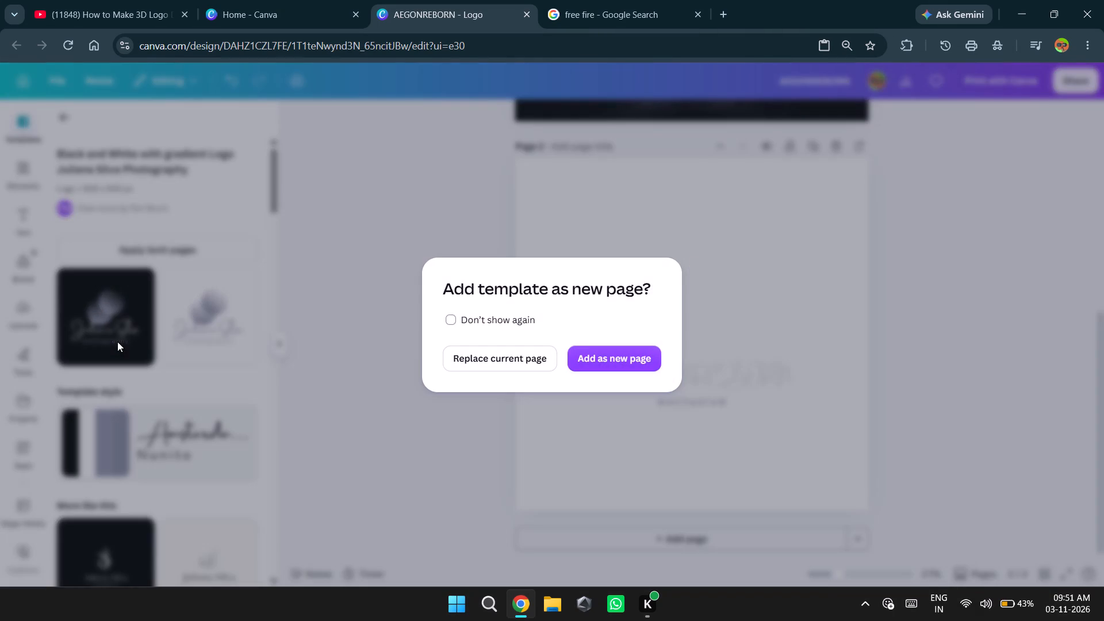
left_click(620, 361)
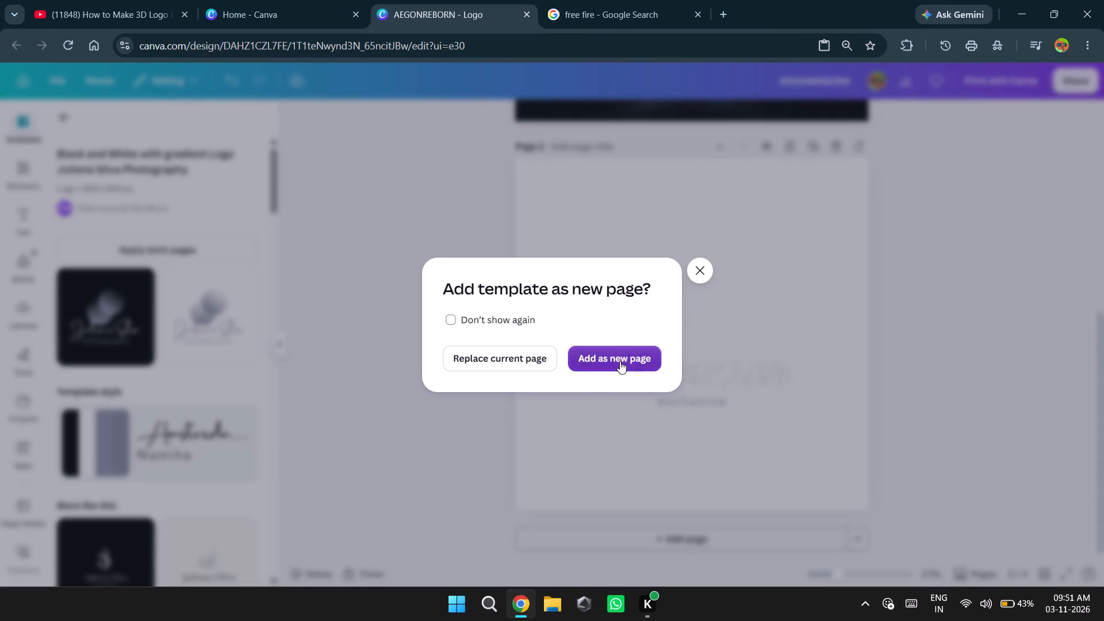
Copy the upper gradient circle from page 3 and paste it onto the AEGONREBORN logo on page 1.
scroll(693, 285, "up", 3)
scroll(693, 285, "down", 3)
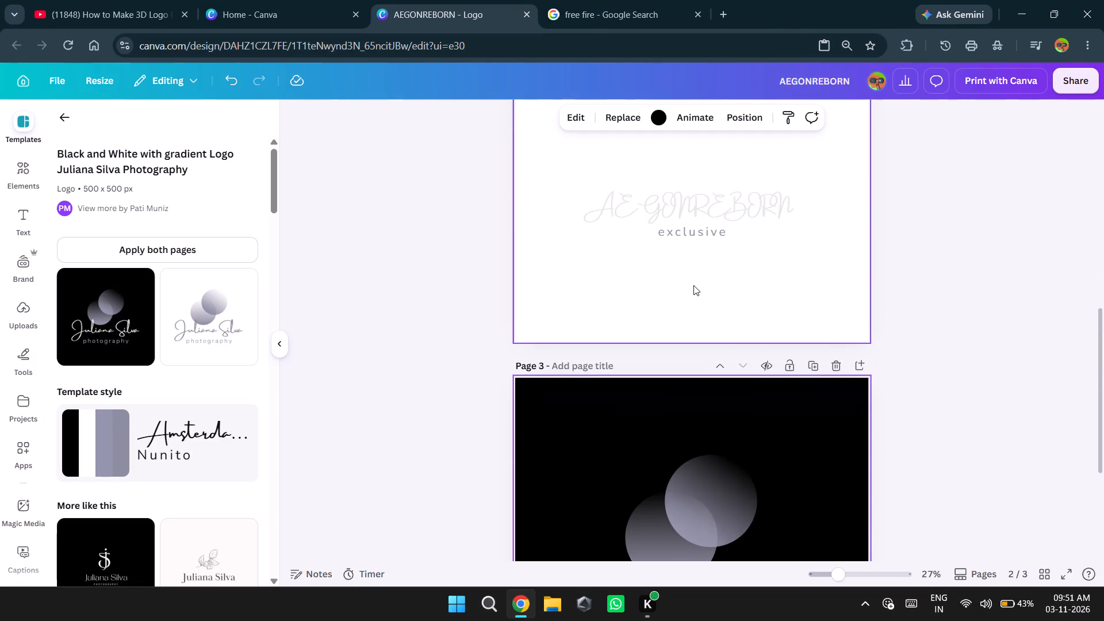
scroll(693, 285, "down", 3)
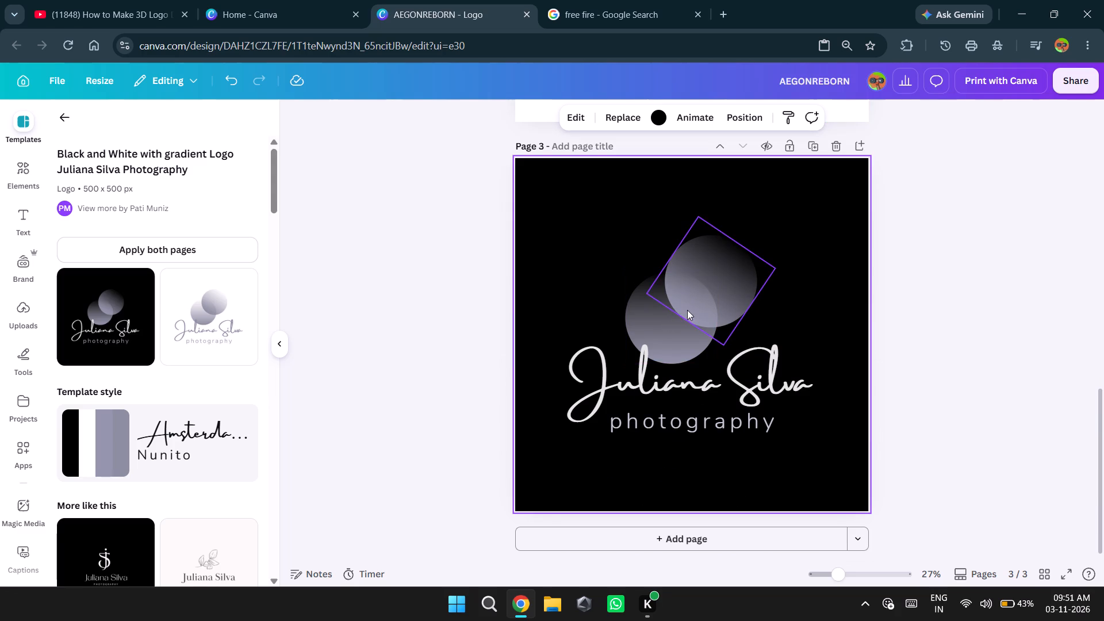
left_click_drag(687, 310, 683, 267)
right_click(683, 267)
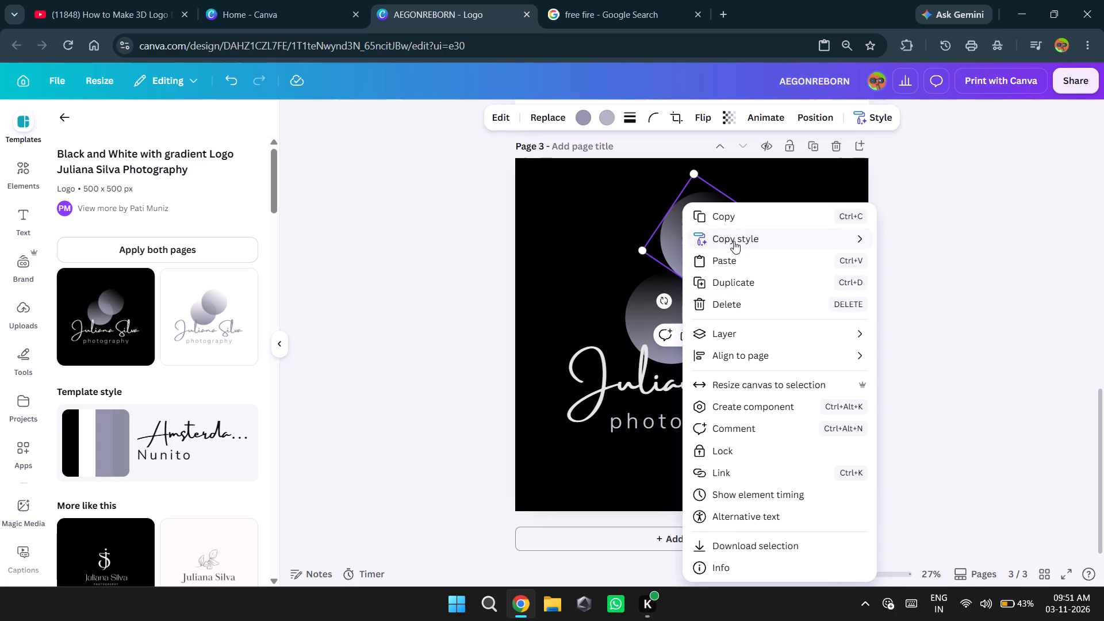
left_click(726, 219)
scroll(726, 219, "up", 7)
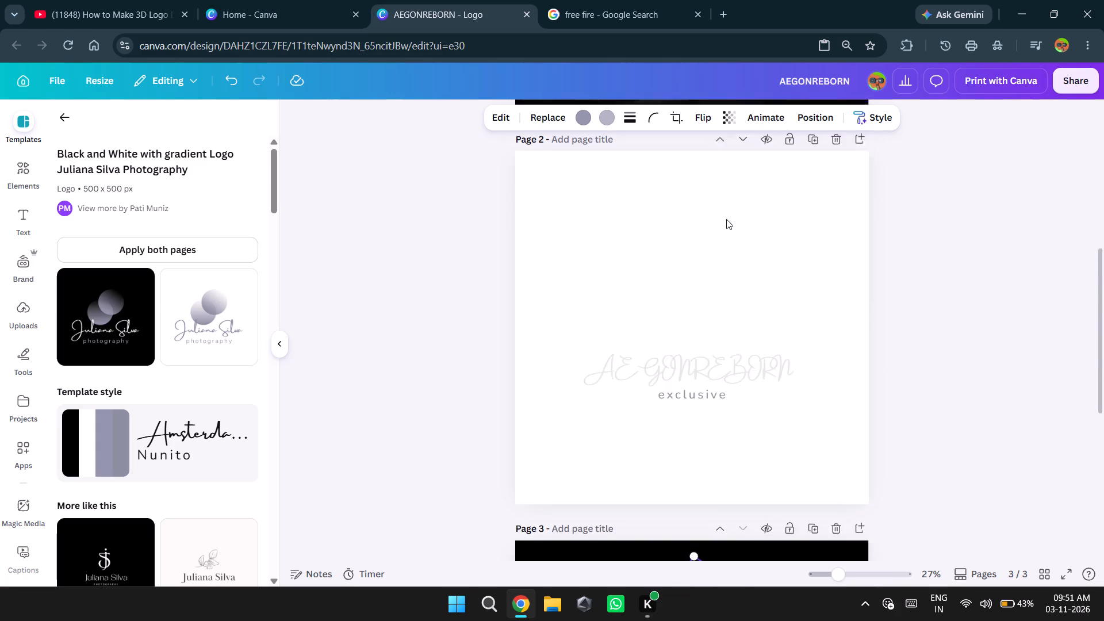
scroll(726, 219, "up", 2)
right_click(692, 301)
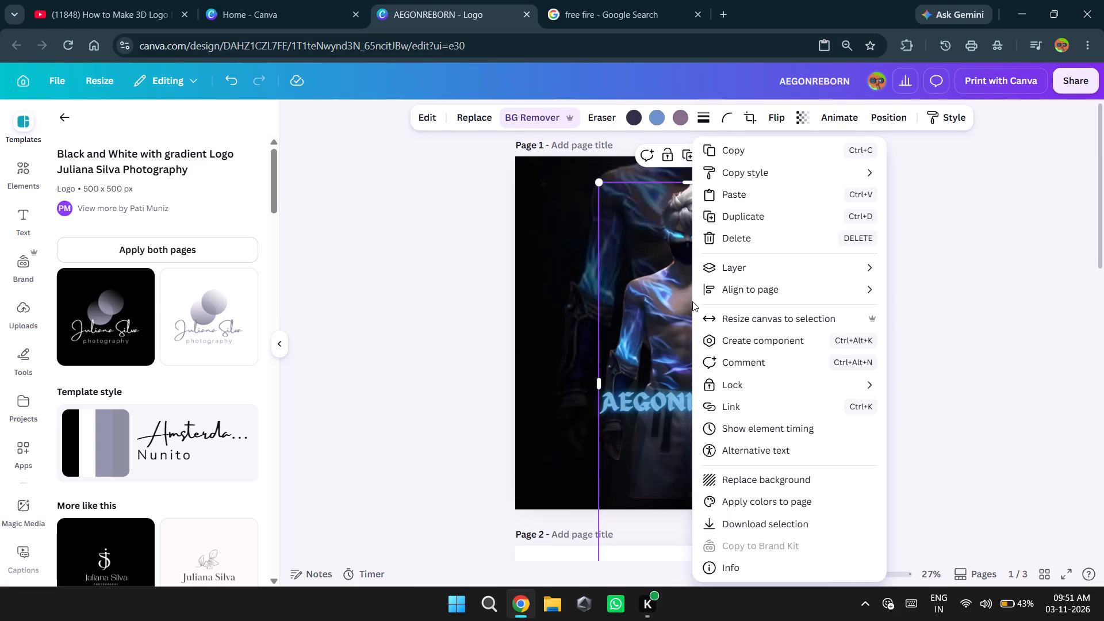
left_click(730, 193)
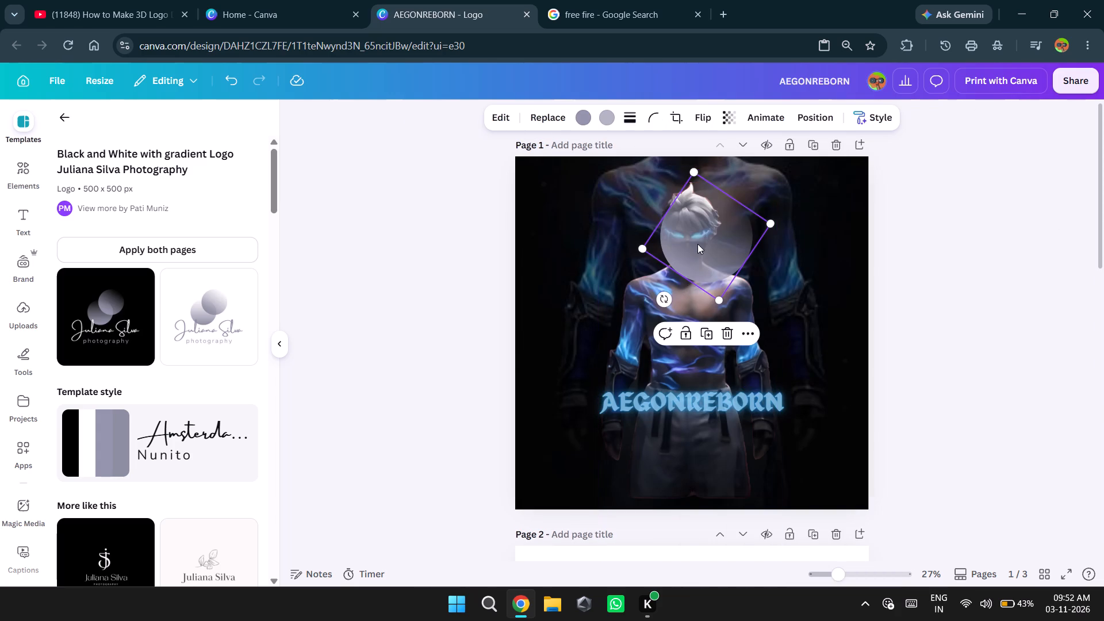
Enlarge the pasted gradient circle on page 1 and centre it over the character's torso and the AEGONREBORN text.
left_click_drag(697, 244, 710, 313)
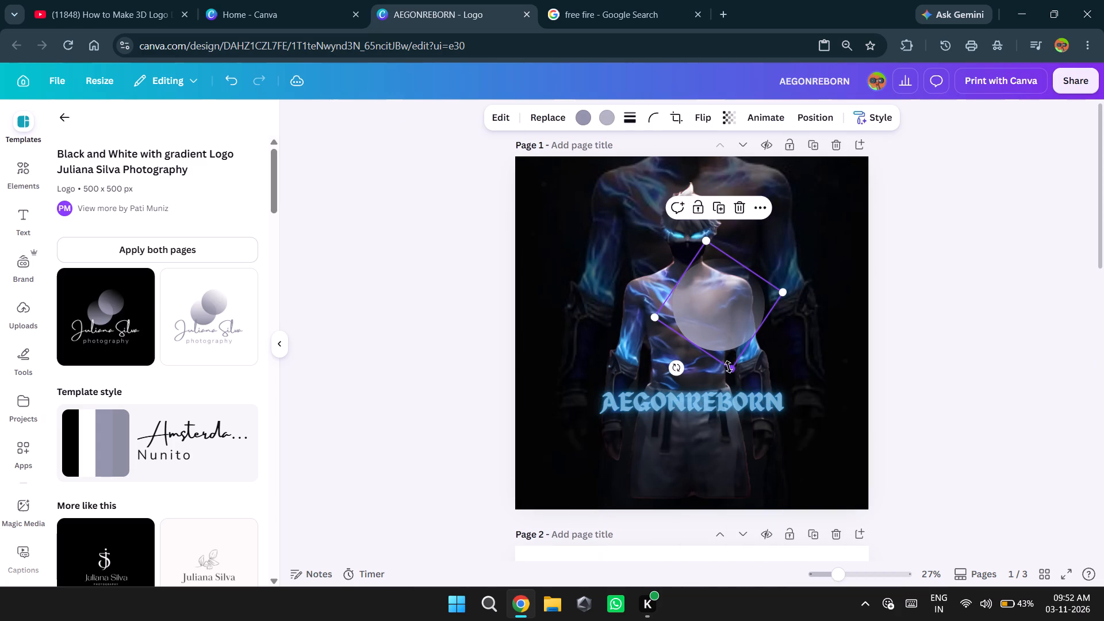
left_click_drag(729, 367, 722, 328)
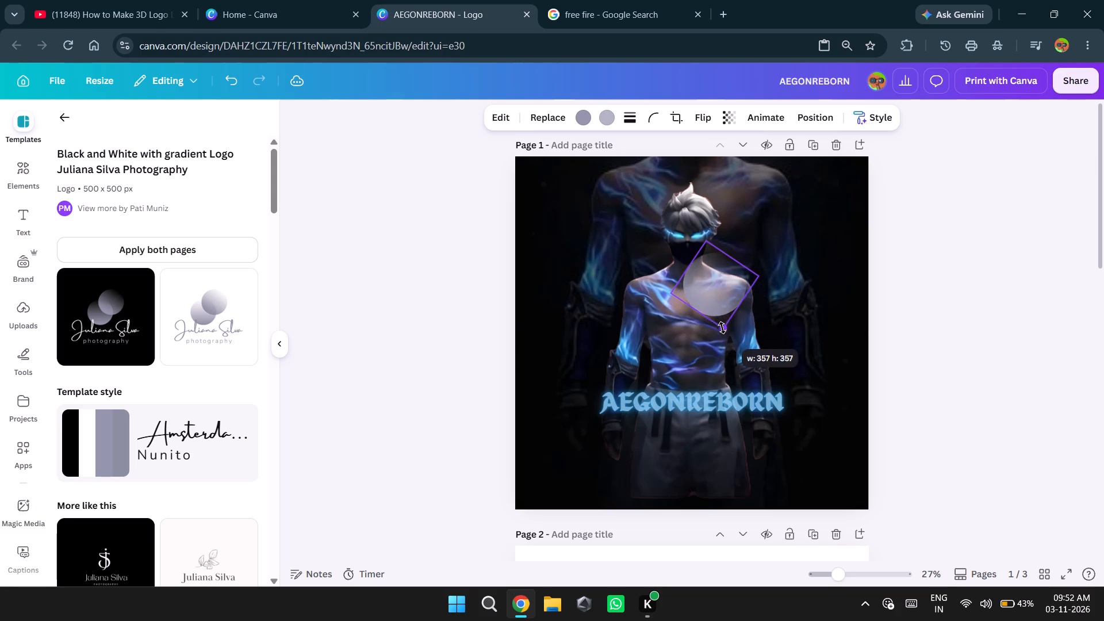
left_click_drag(722, 328, 746, 443)
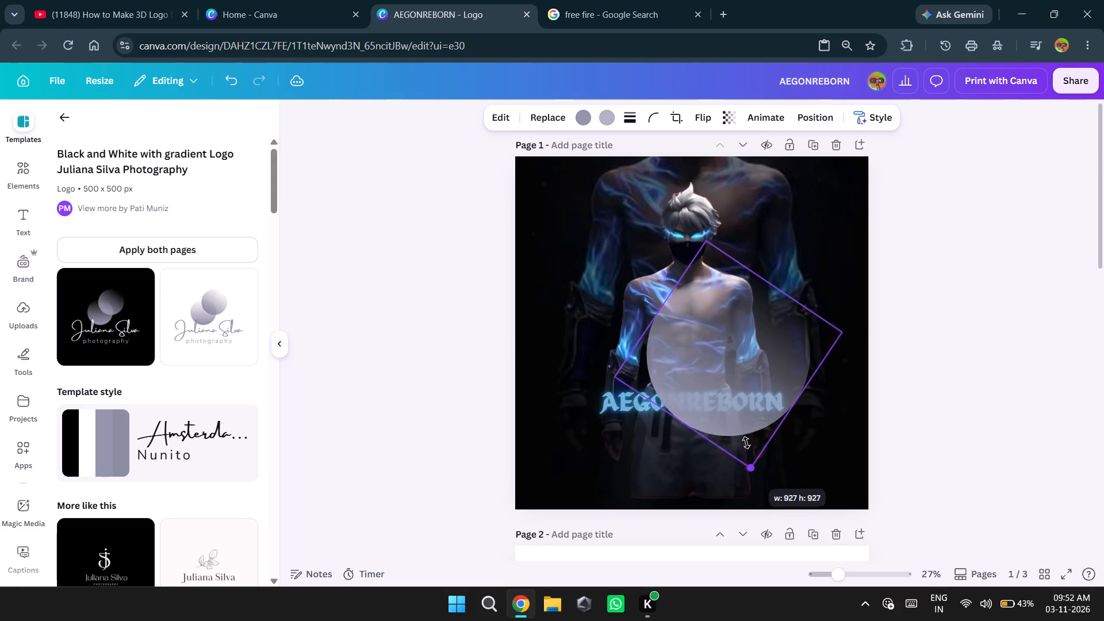
left_click_drag(746, 443, 799, 527)
left_click_drag(742, 381, 692, 332)
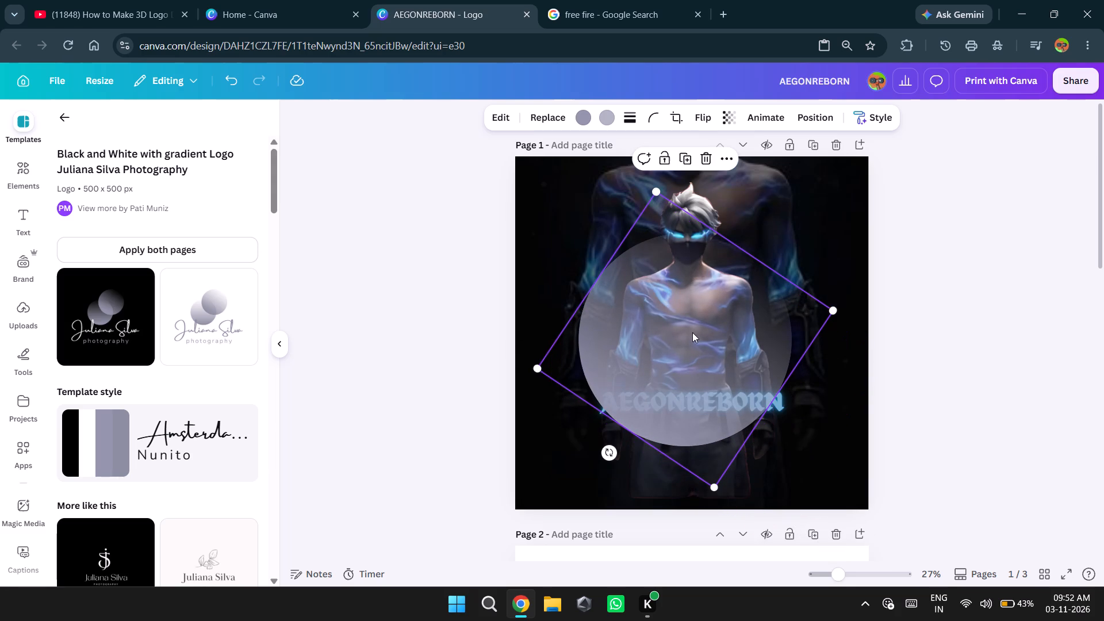